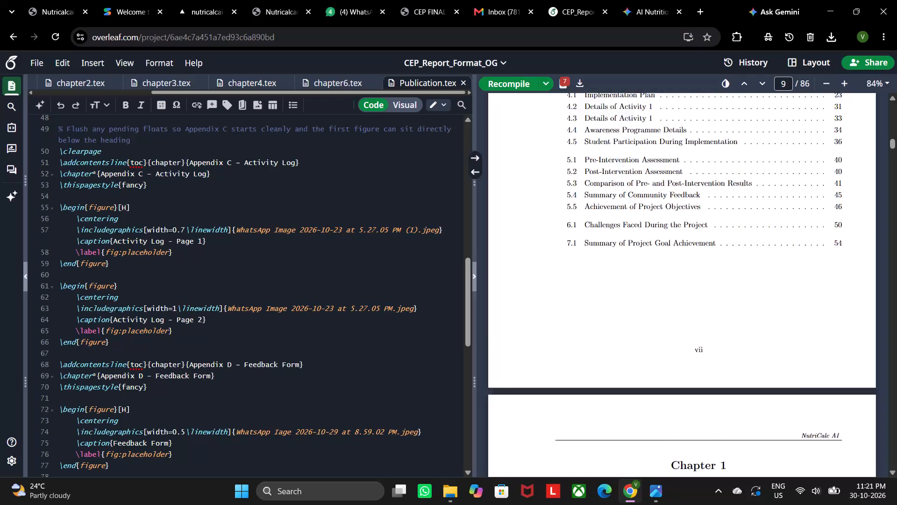
Review the compiled report's front matter from the List of Tables back through the List of Figures and Contents to the Abstract.
scroll(681, 239, down, 3)
scroll(681, 239, up, 7)
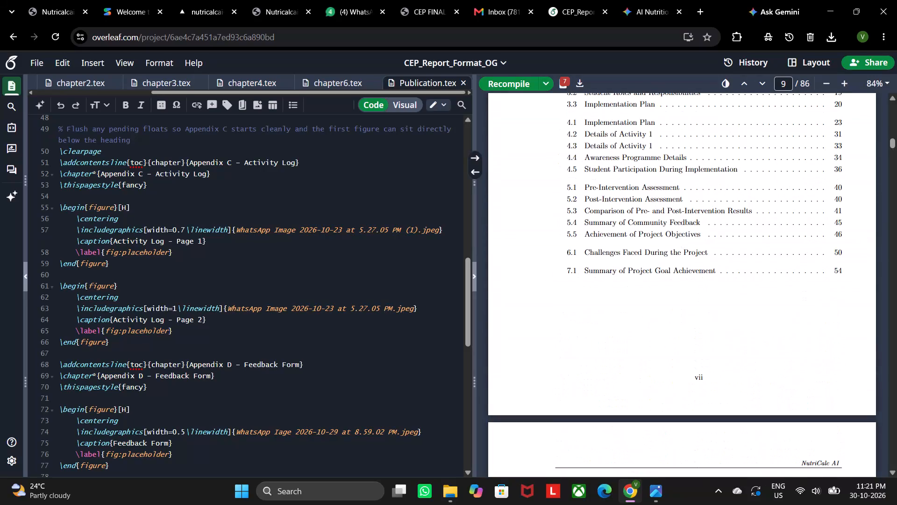
scroll(681, 240, up, 2)
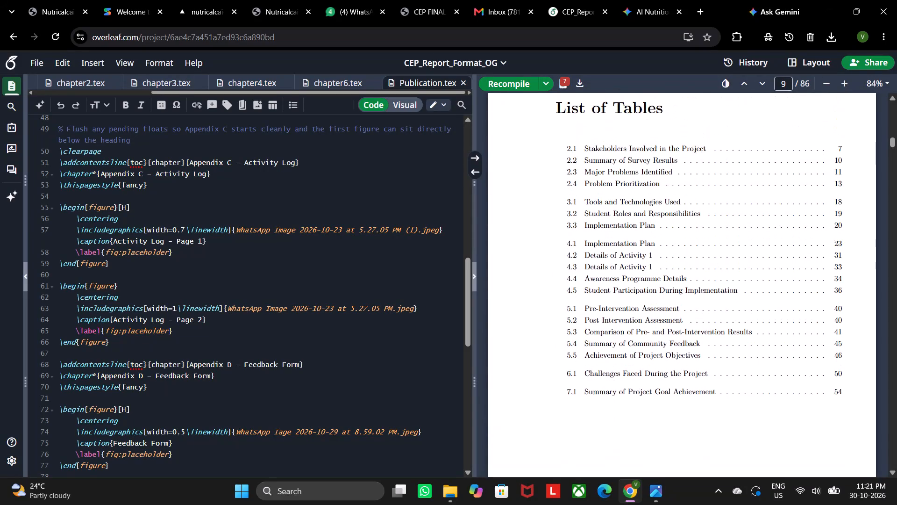
scroll(681, 240, up, 8)
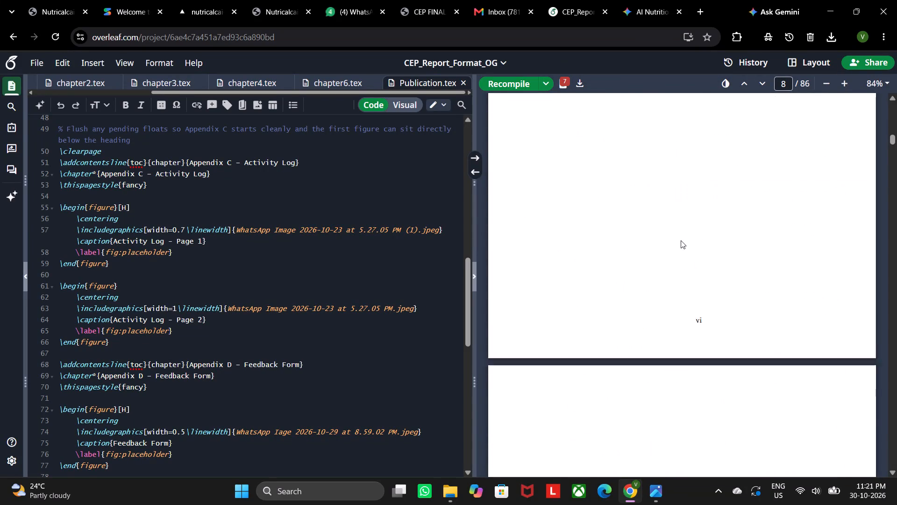
scroll(681, 240, up, 8)
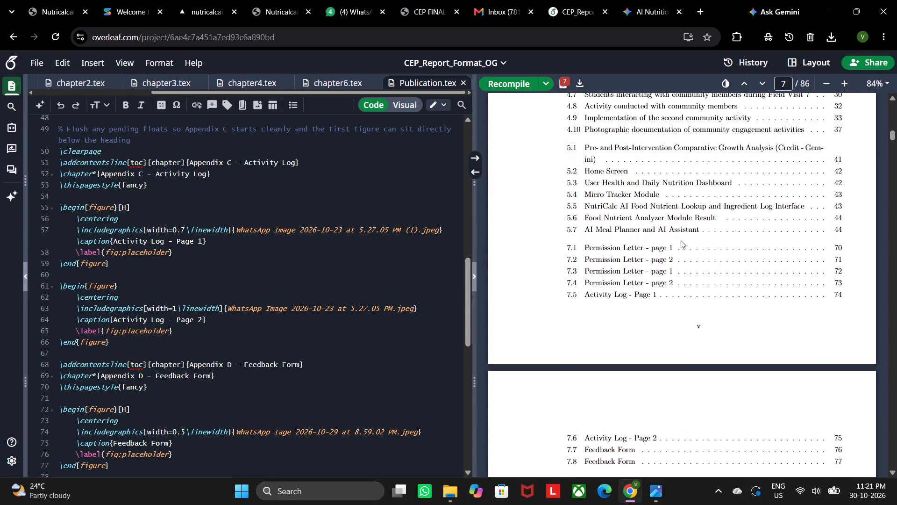
scroll(681, 240, up, 4)
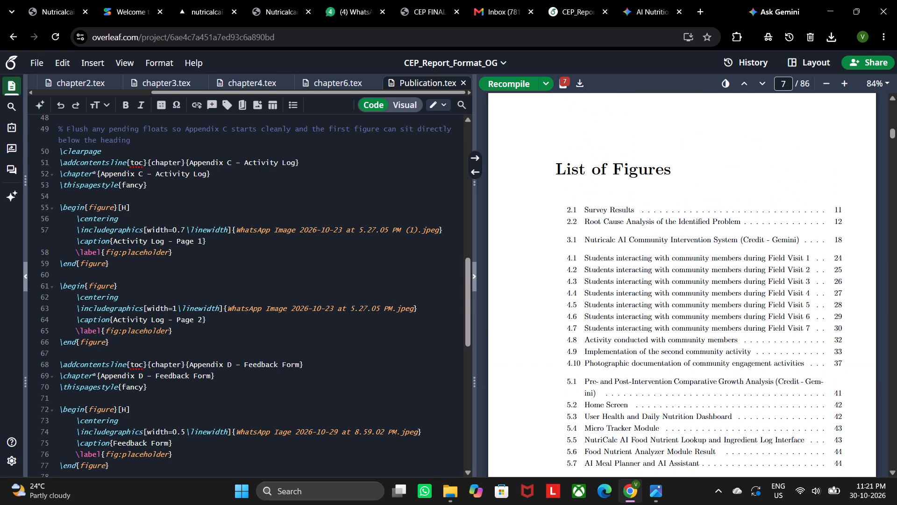
scroll(678, 239, up, 9)
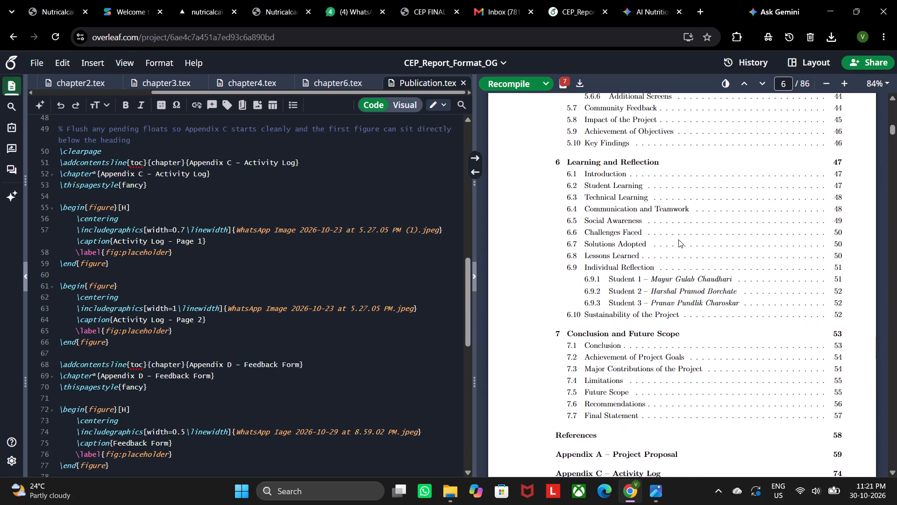
scroll(678, 239, up, 6)
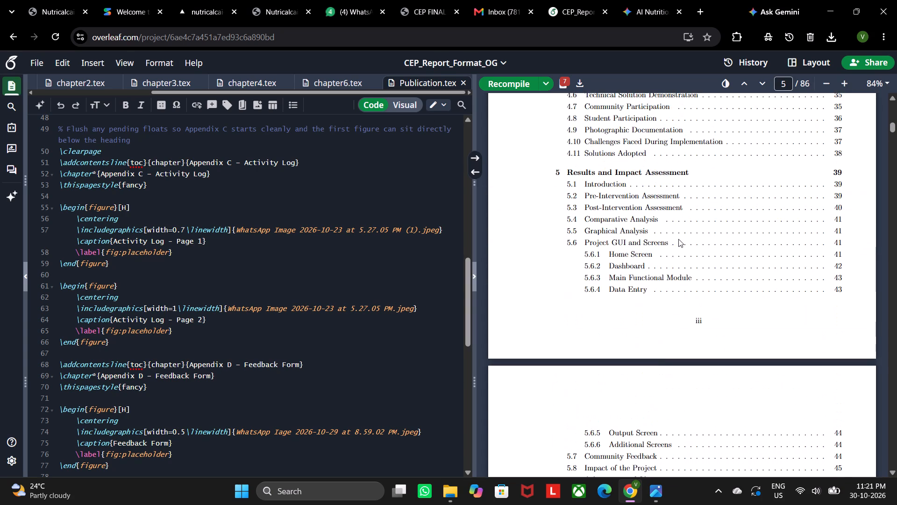
scroll(678, 239, up, 7)
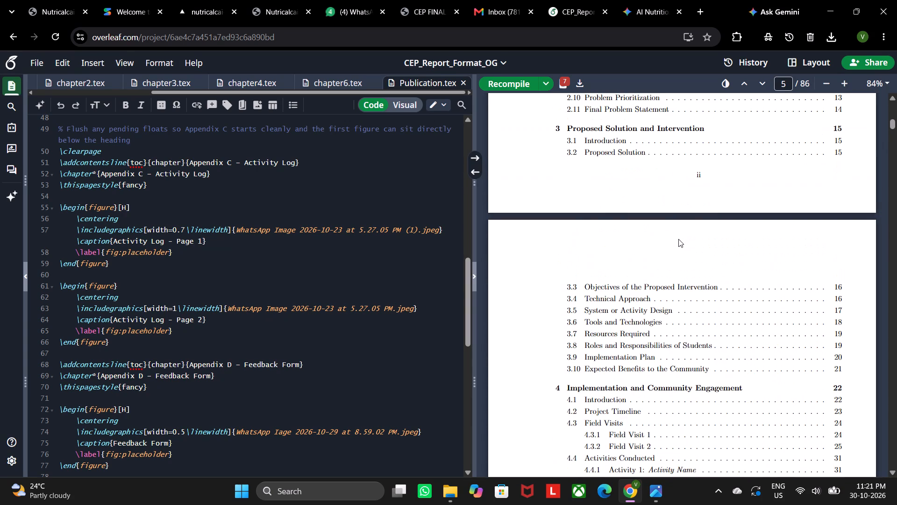
scroll(678, 239, up, 7)
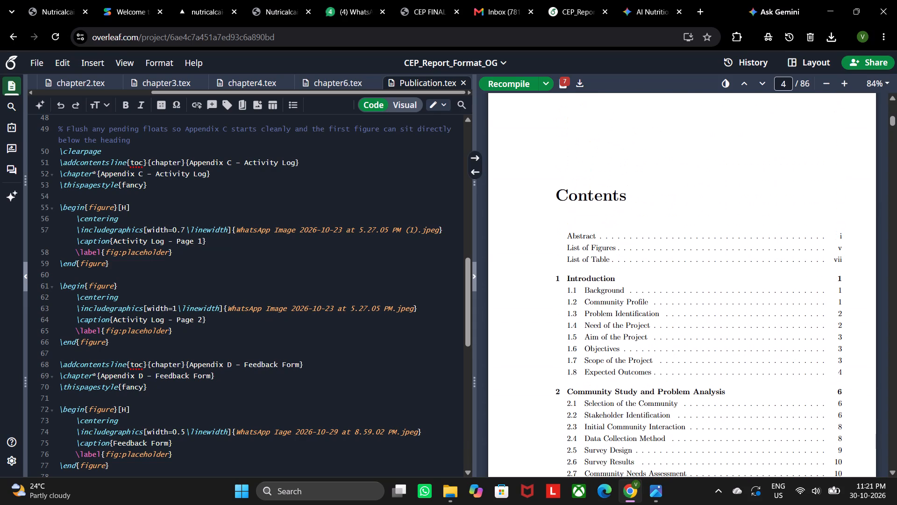
scroll(678, 239, up, 9)
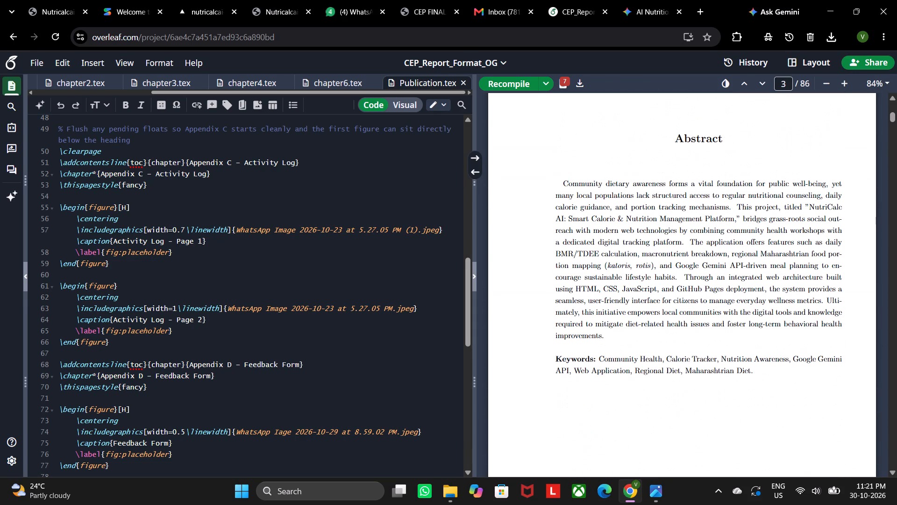
scroll(677, 239, up, 4)
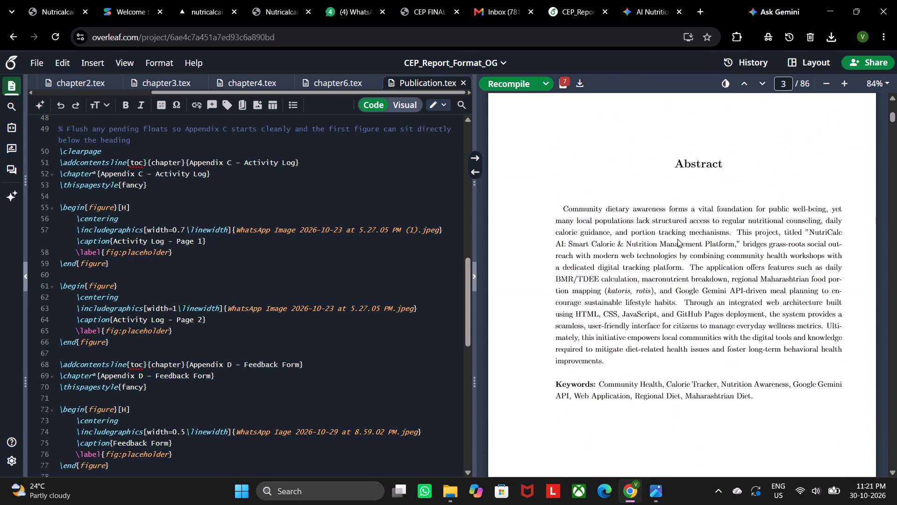
scroll(677, 239, up, 4)
Recheck the Contents, List of Figures and List of Tables pages forward to the start of Chapter 1.
scroll(677, 239, down, 14)
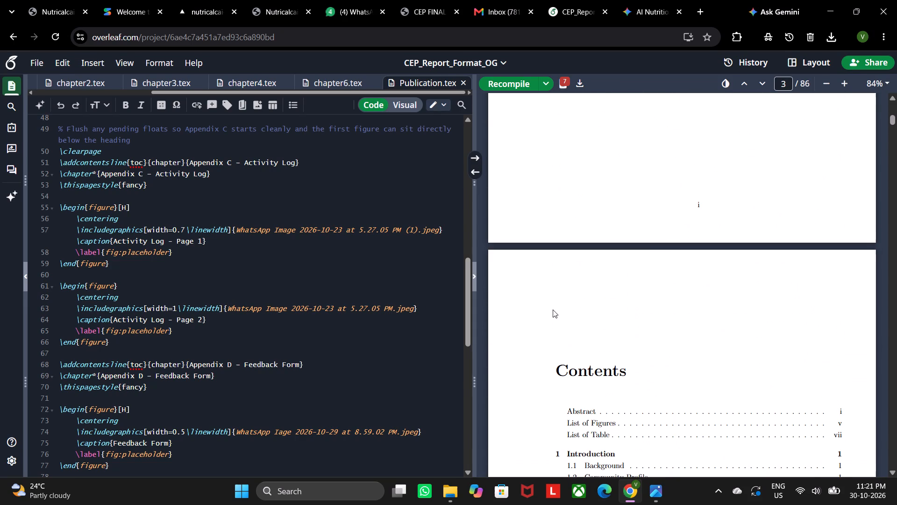
scroll(552, 400, down, 13)
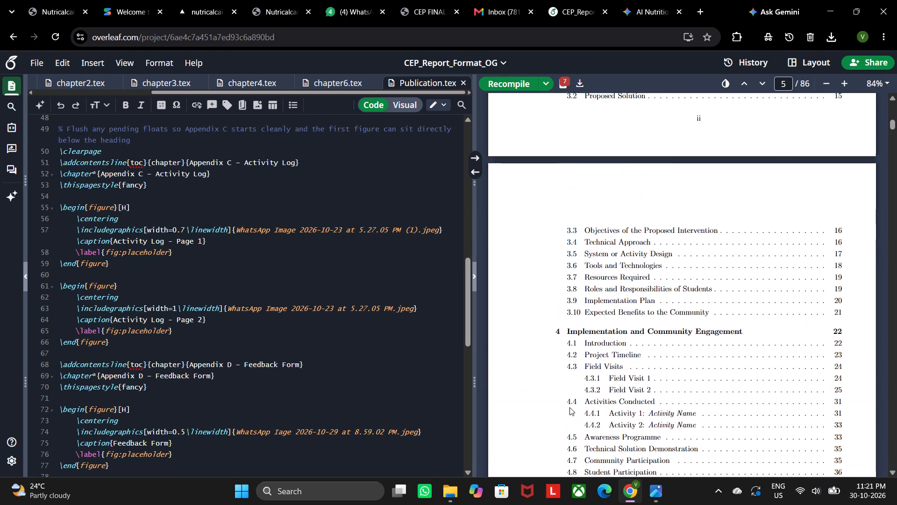
scroll(570, 407, down, 16)
scroll(566, 411, down, 9)
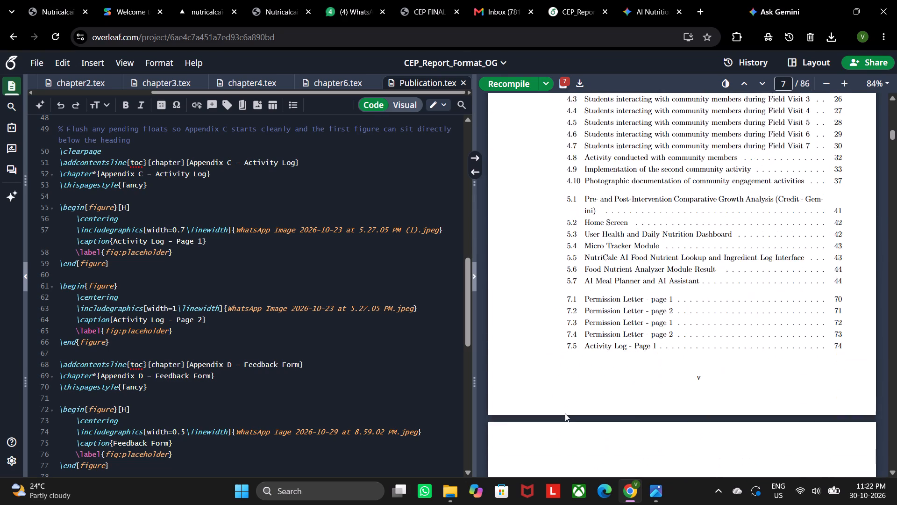
scroll(565, 413, down, 17)
scroll(565, 413, down, 5)
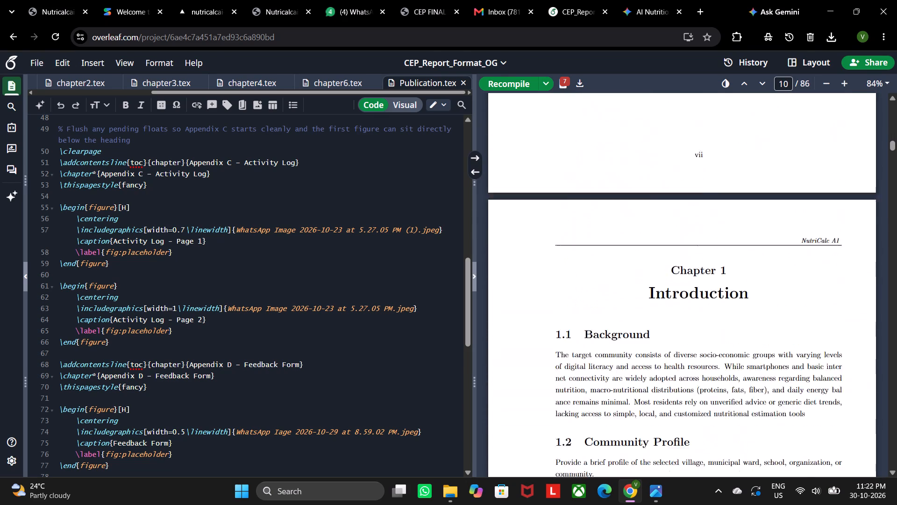
Read through Chapter 1, Introduction, in the compiled report, from Background to Expected Outcomes.
scroll(562, 415, down, 8)
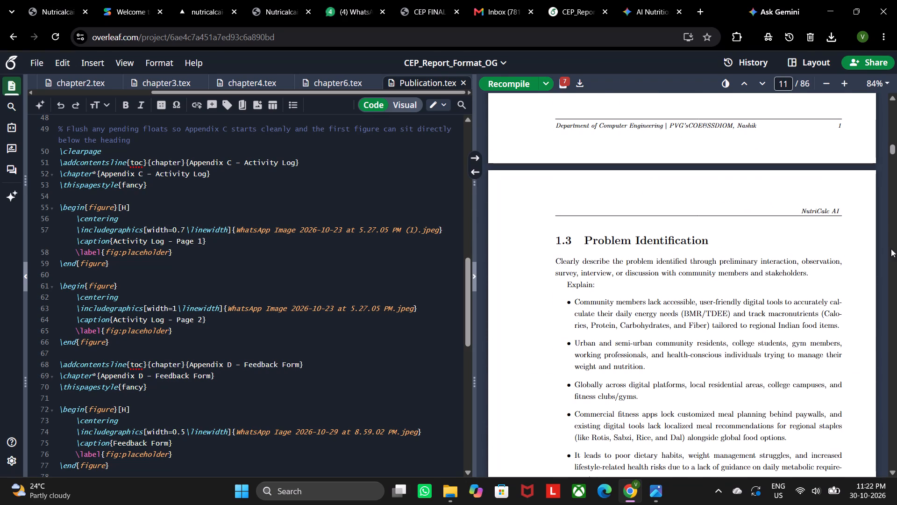
scroll(609, 212, up, 3)
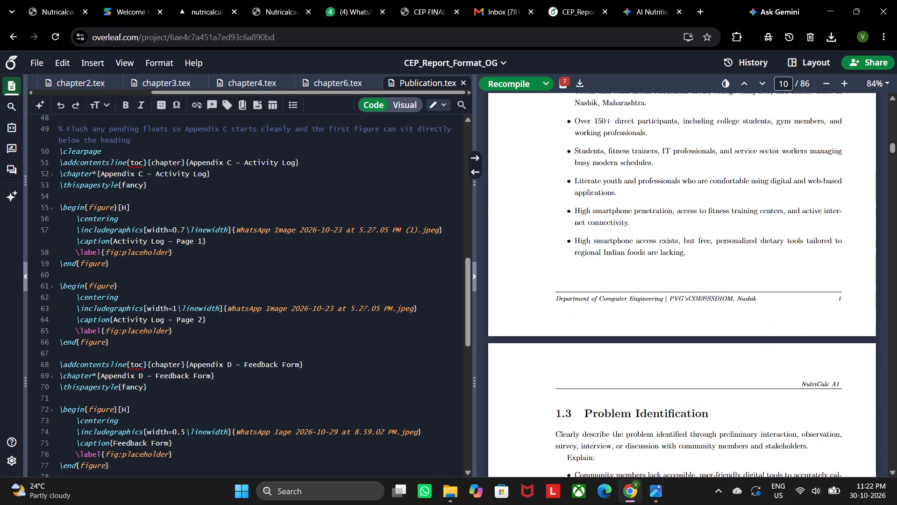
scroll(608, 215, up, 4)
scroll(626, 267, down, 10)
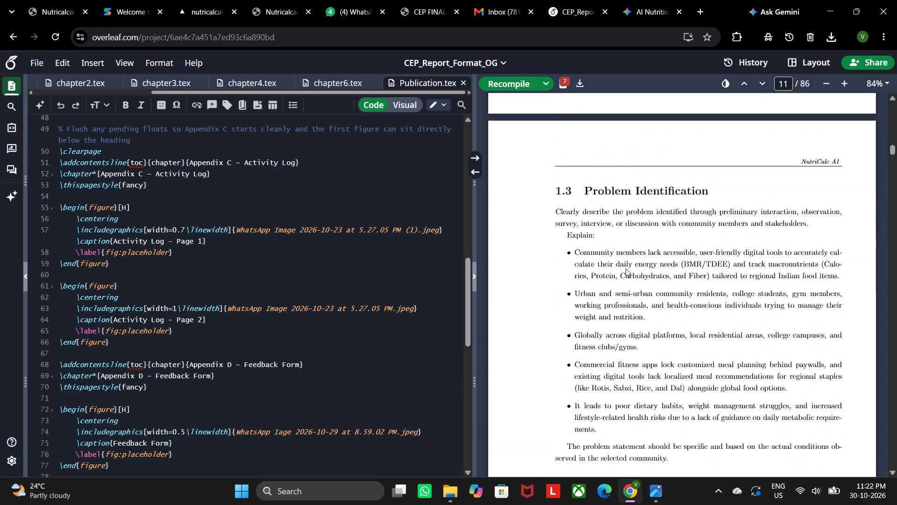
scroll(626, 268, down, 13)
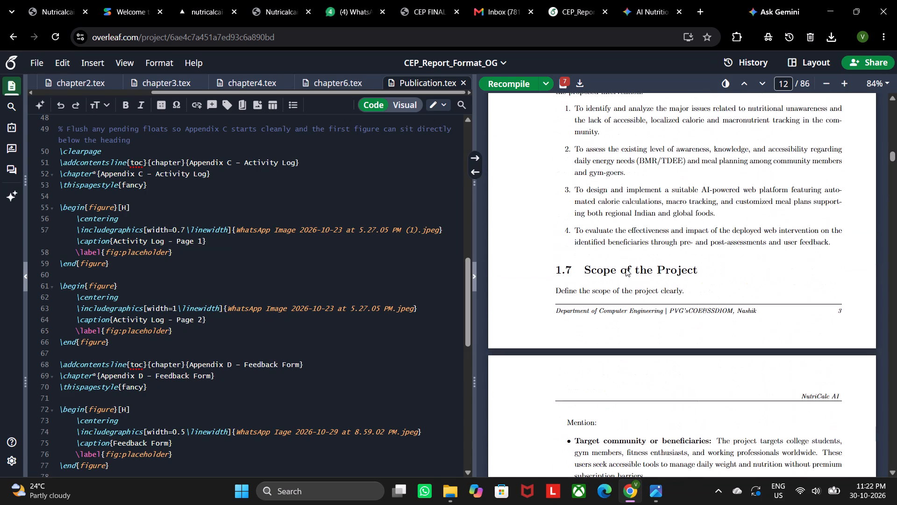
scroll(626, 268, down, 4)
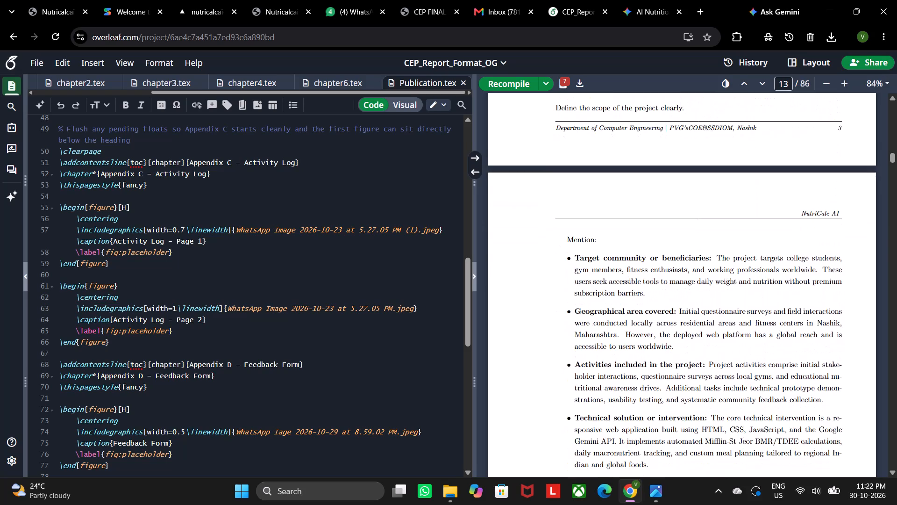
scroll(626, 268, down, 6)
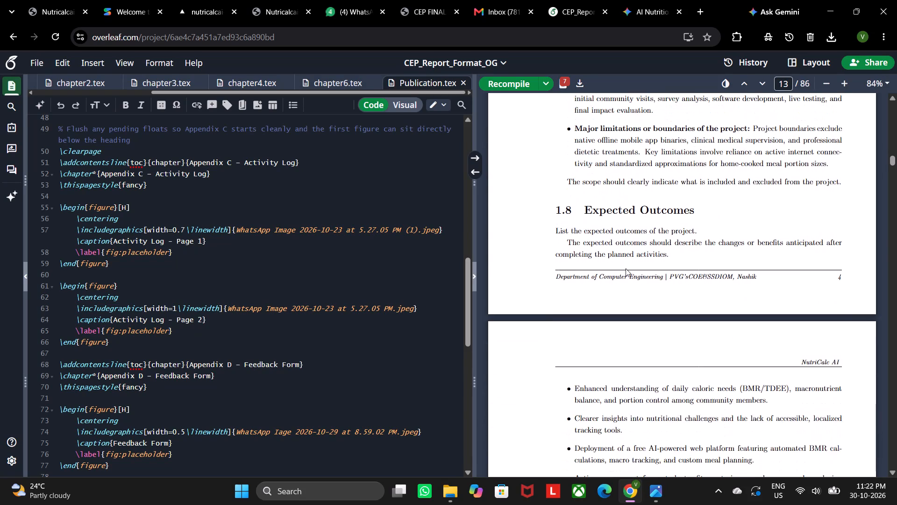
scroll(626, 269, down, 7)
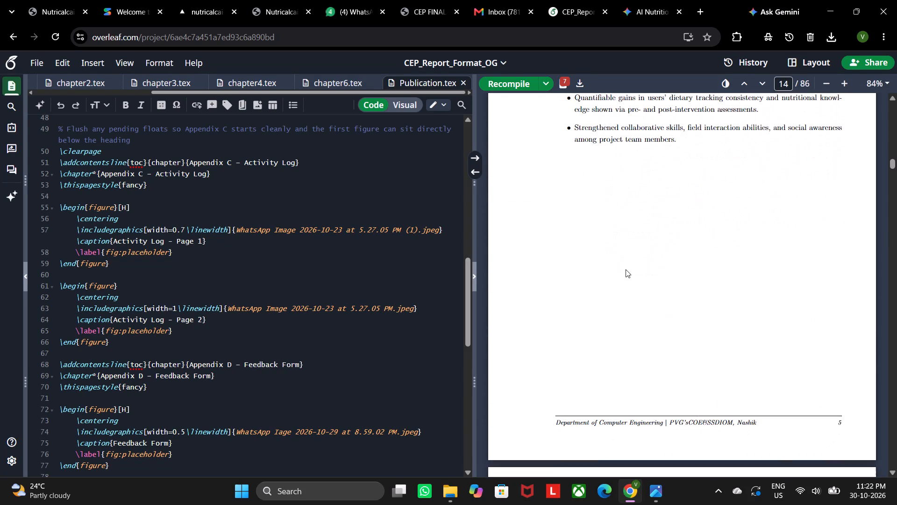
Examine Chapter 2 in the compiled report, from Selection of the Community through the Community Needs Assessment section.
scroll(625, 270, down, 8)
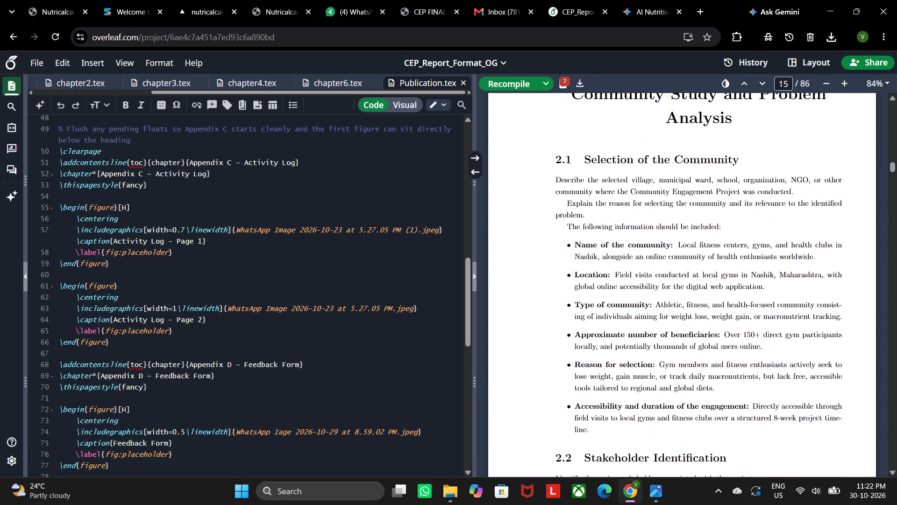
scroll(624, 271, down, 5)
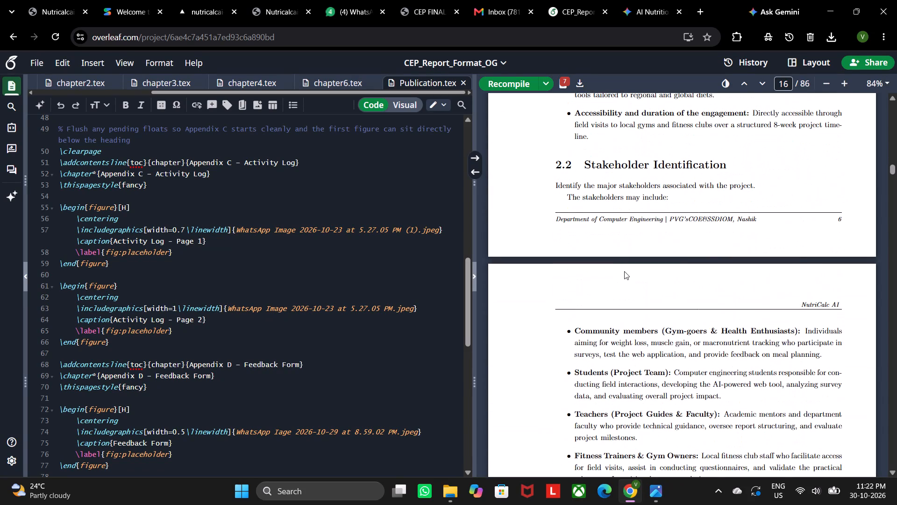
scroll(624, 271, down, 5)
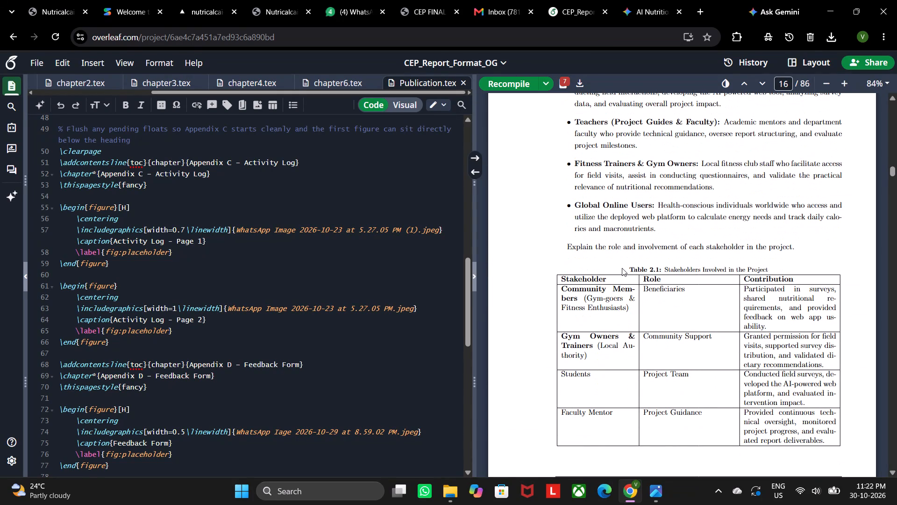
scroll(622, 268, down, 8)
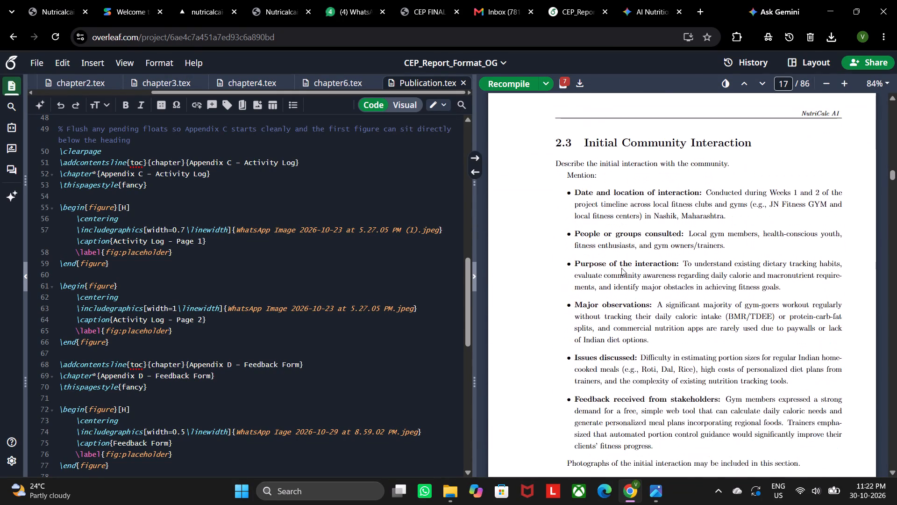
scroll(621, 268, down, 4)
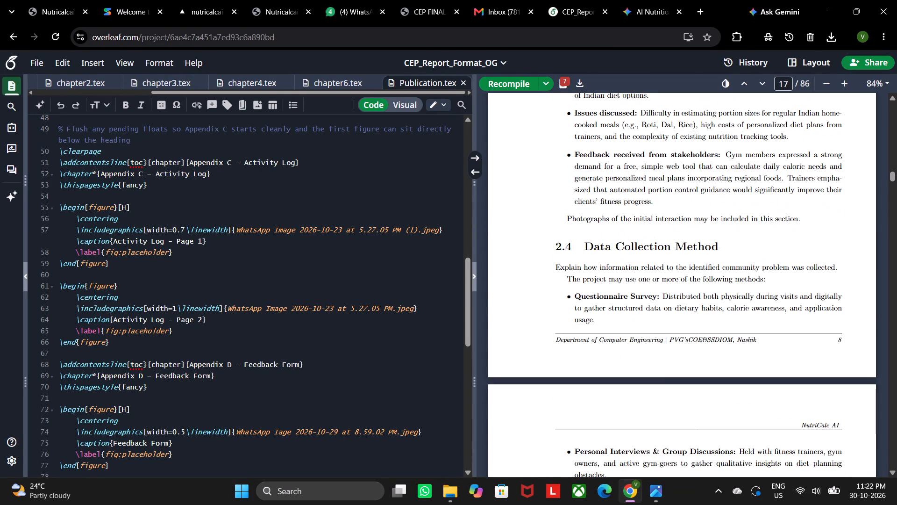
scroll(621, 268, down, 7)
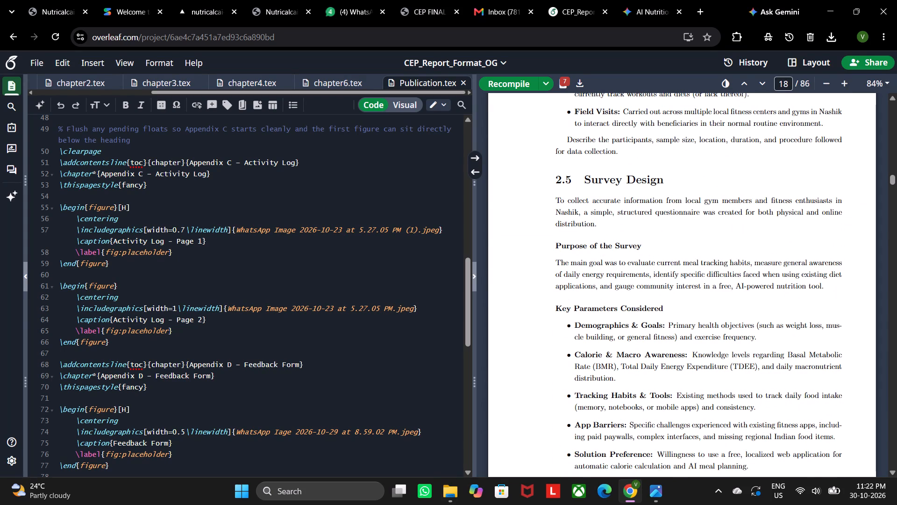
scroll(619, 259, down, 9)
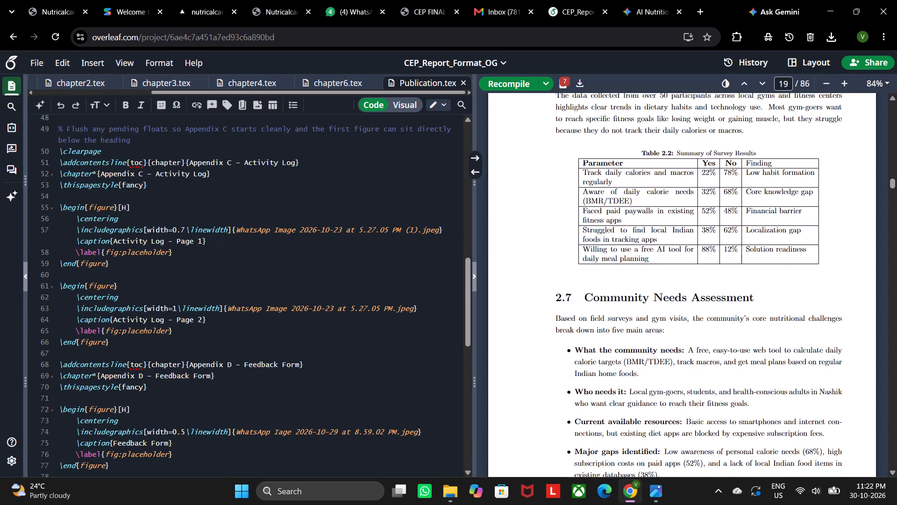
Jump from the Survey Results figure in the compiled report to its source line in chapter2.tex.
scroll(619, 259, down, 9)
double_click(669, 228)
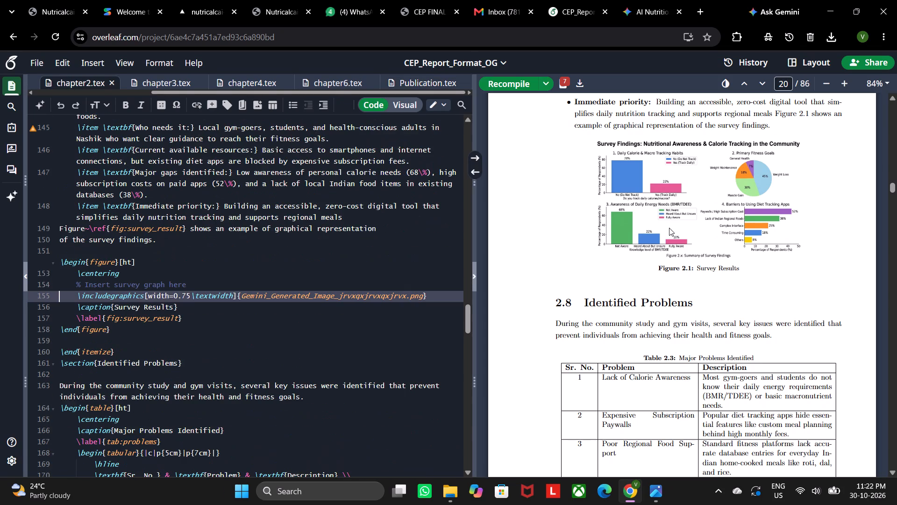
scroll(669, 228, up, 2)
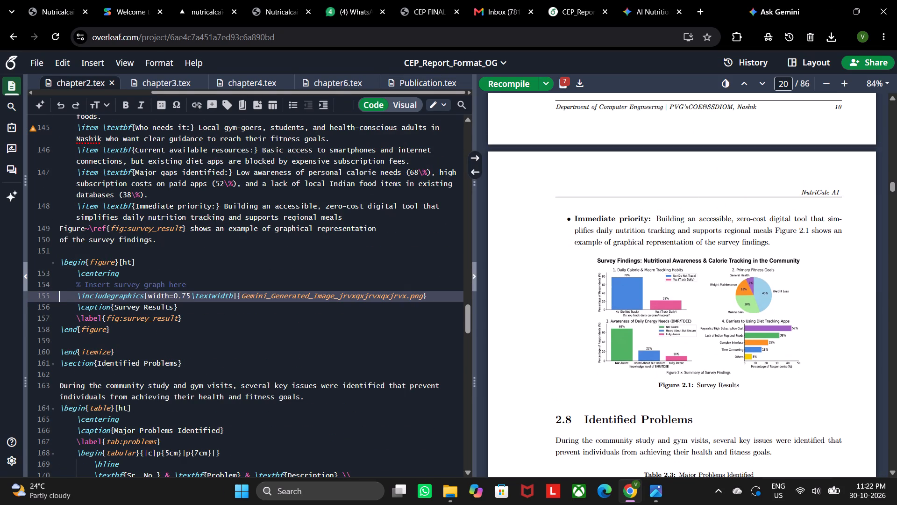
Open the survey findings image Gemini_Generated_Image_jrvxqxjrvxqxjrvx from the Downloads folder in Photos, copy its file name and close the viewer.
double_click(456, 493)
double_click(195, 137)
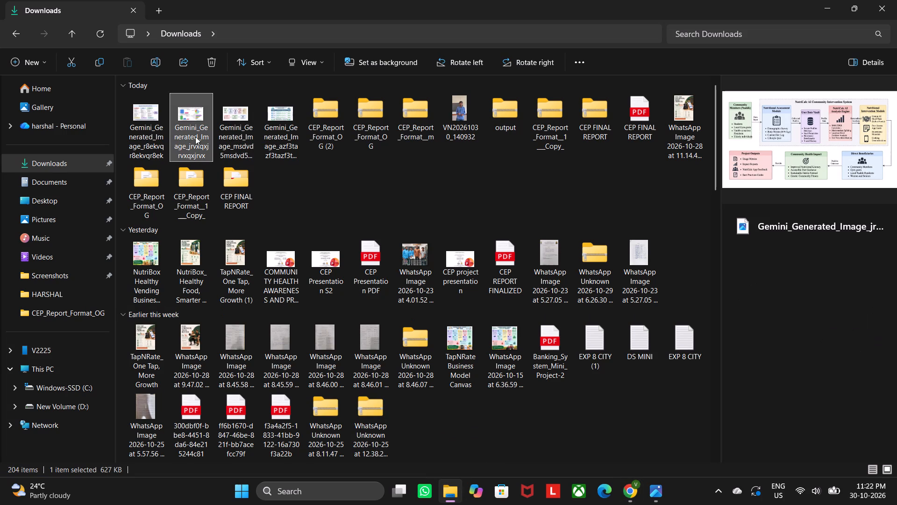
click(459, 122)
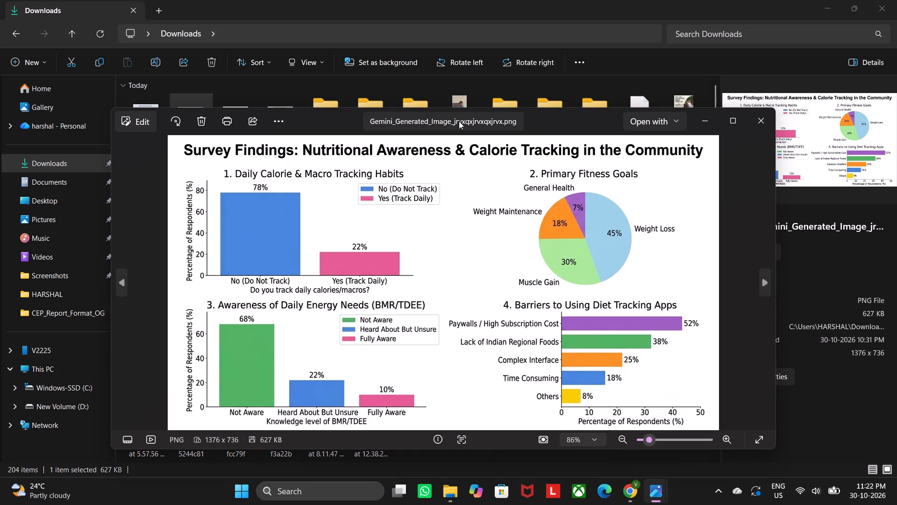
key(ctrl+c)
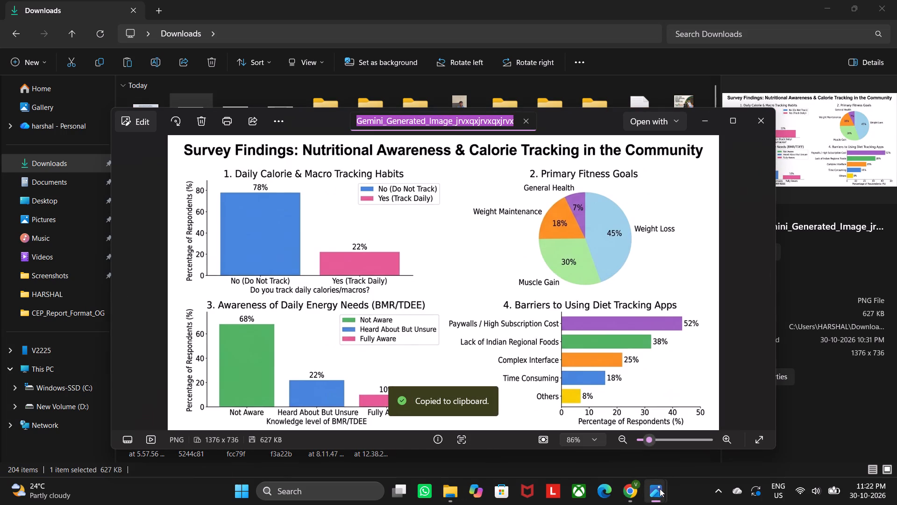
click(763, 388)
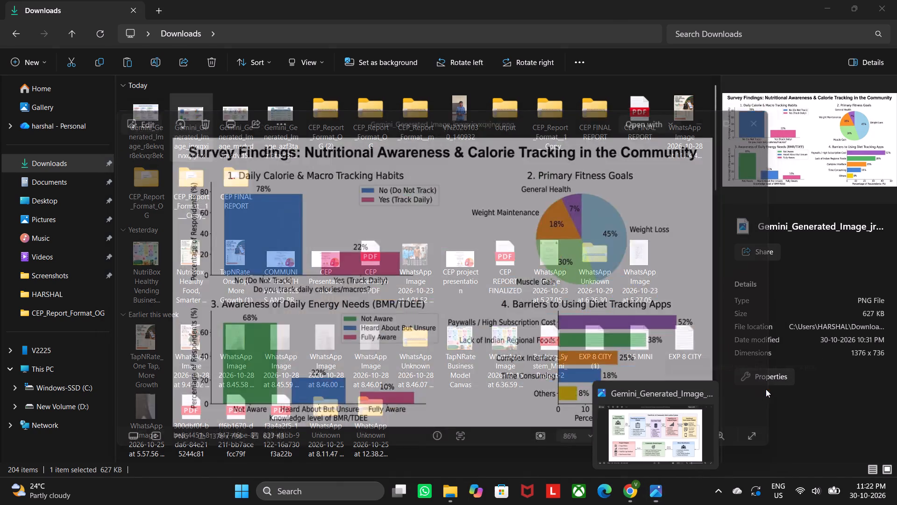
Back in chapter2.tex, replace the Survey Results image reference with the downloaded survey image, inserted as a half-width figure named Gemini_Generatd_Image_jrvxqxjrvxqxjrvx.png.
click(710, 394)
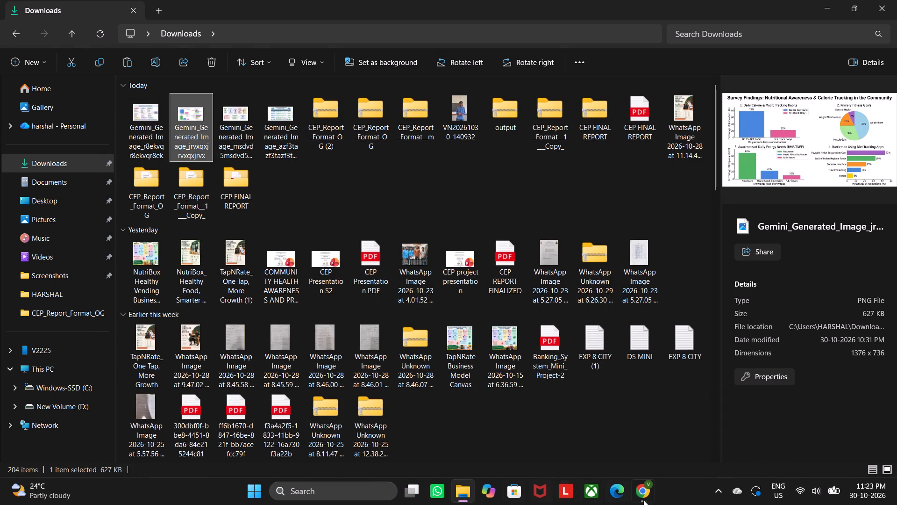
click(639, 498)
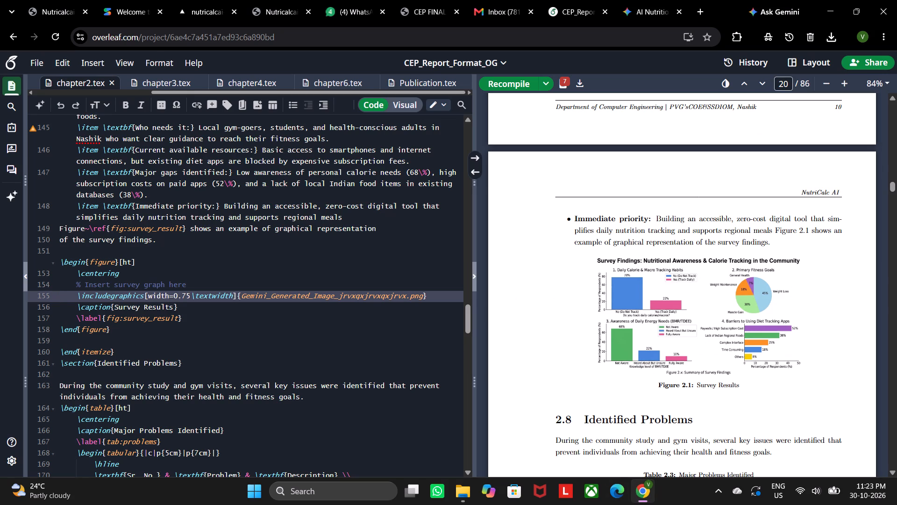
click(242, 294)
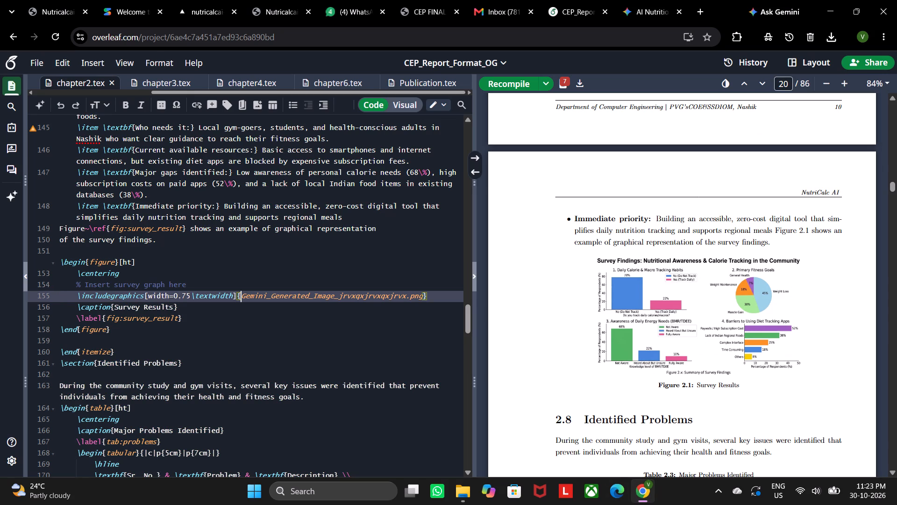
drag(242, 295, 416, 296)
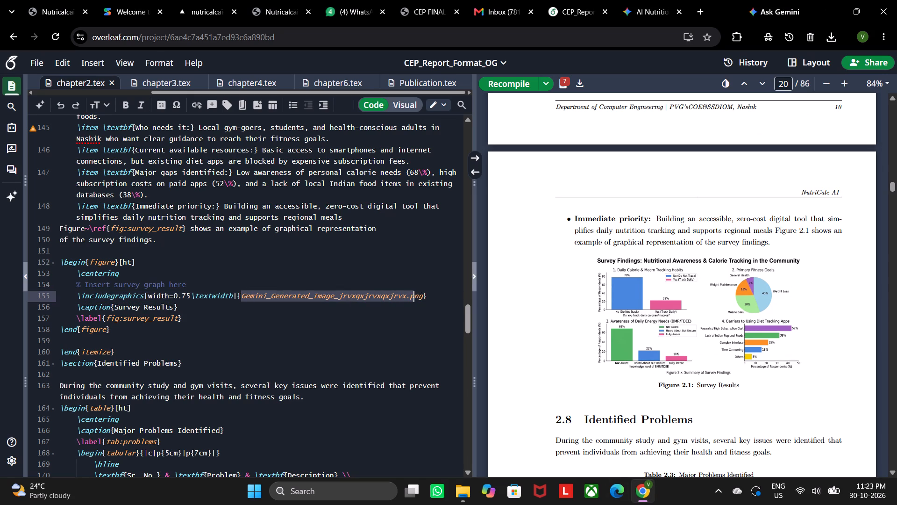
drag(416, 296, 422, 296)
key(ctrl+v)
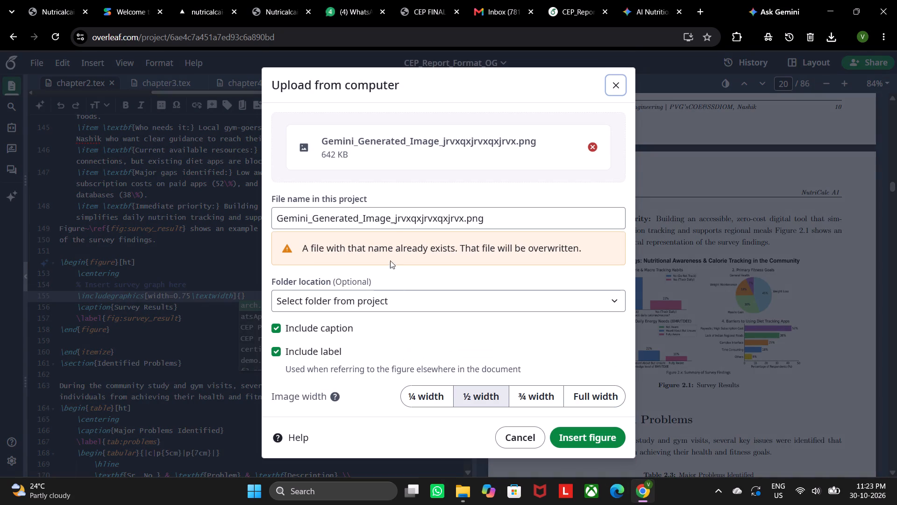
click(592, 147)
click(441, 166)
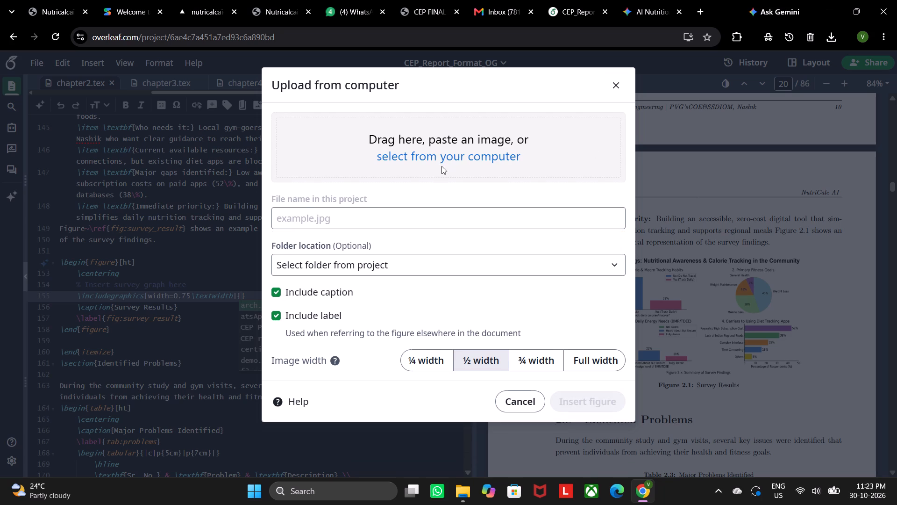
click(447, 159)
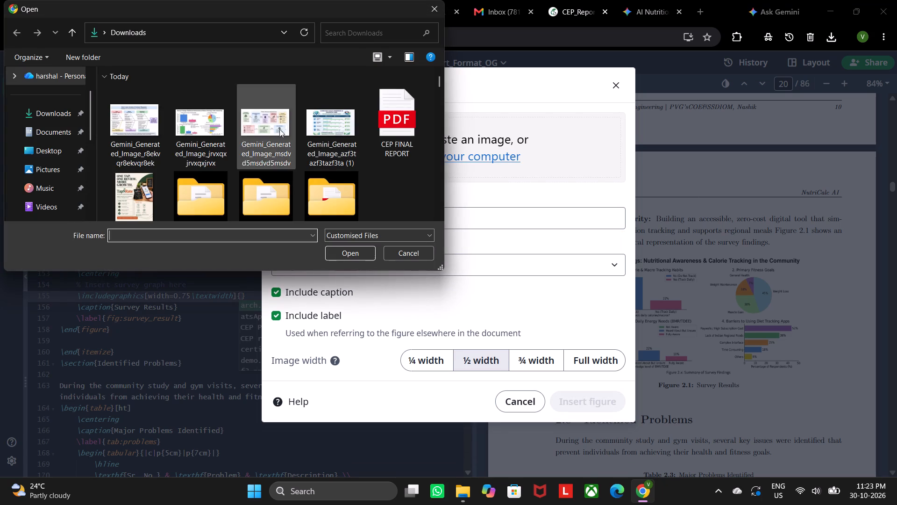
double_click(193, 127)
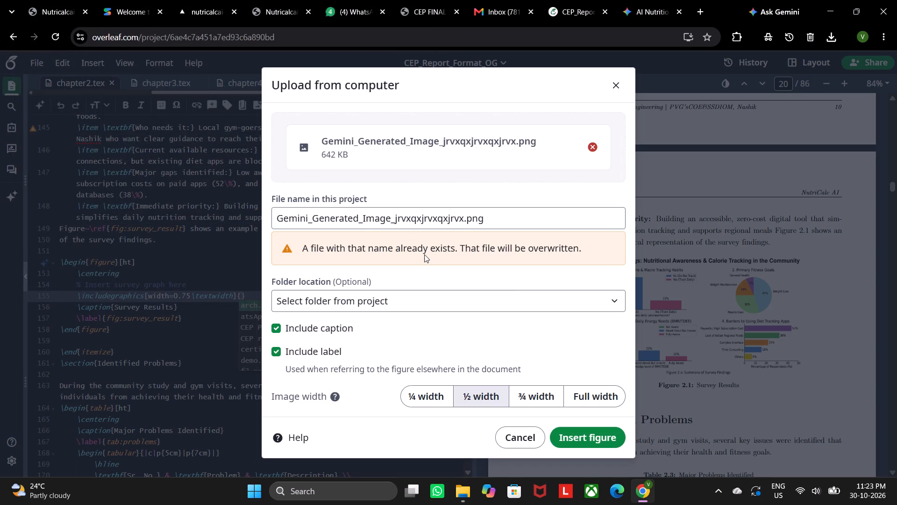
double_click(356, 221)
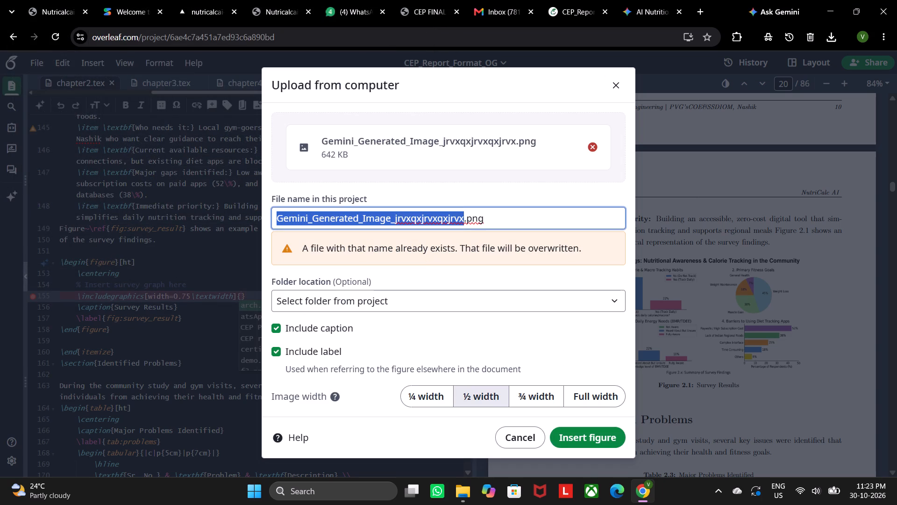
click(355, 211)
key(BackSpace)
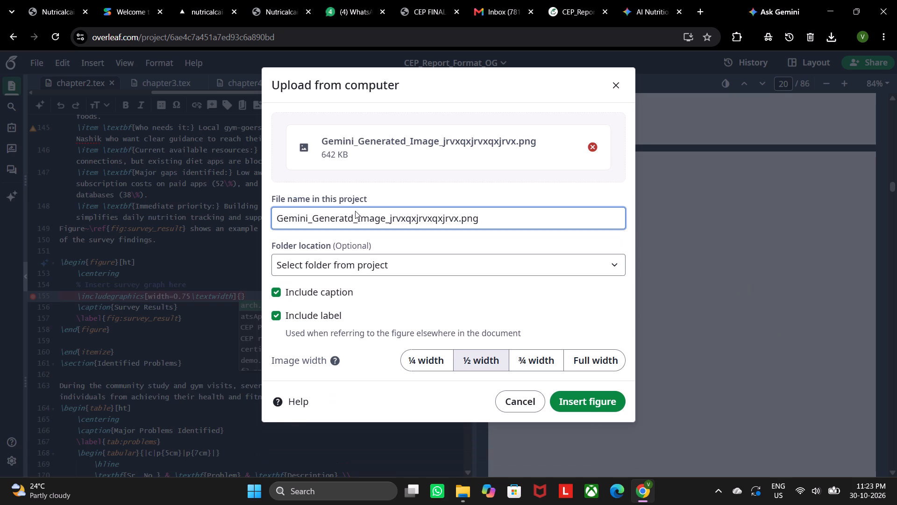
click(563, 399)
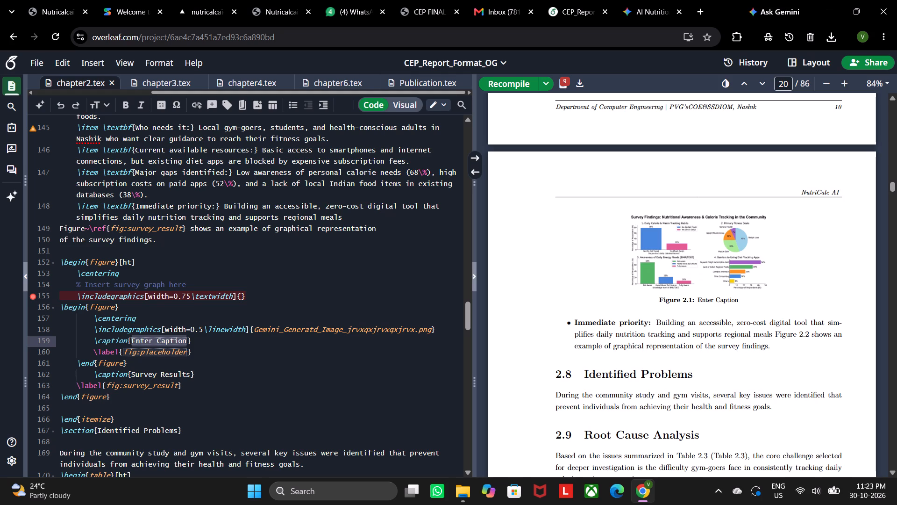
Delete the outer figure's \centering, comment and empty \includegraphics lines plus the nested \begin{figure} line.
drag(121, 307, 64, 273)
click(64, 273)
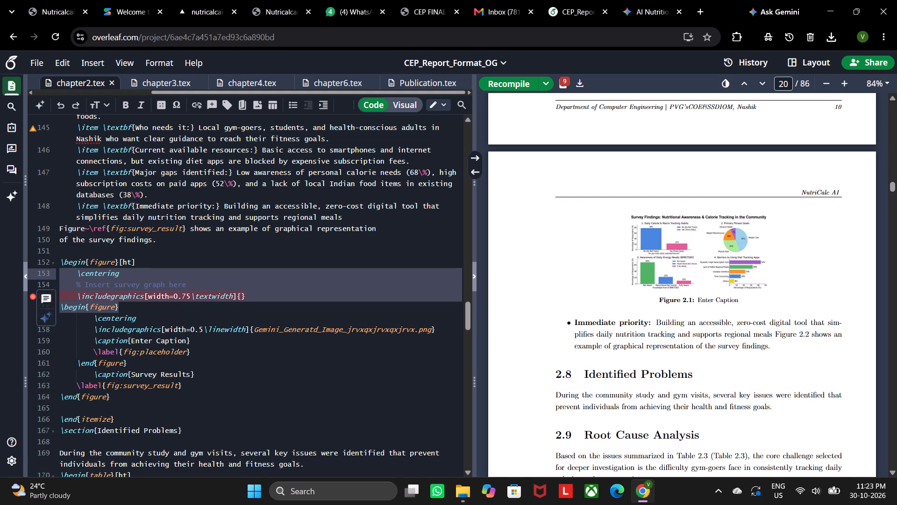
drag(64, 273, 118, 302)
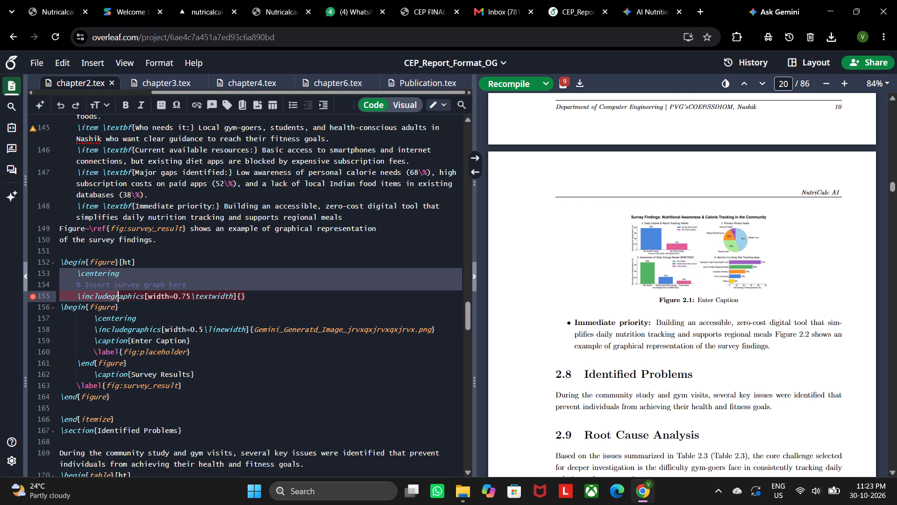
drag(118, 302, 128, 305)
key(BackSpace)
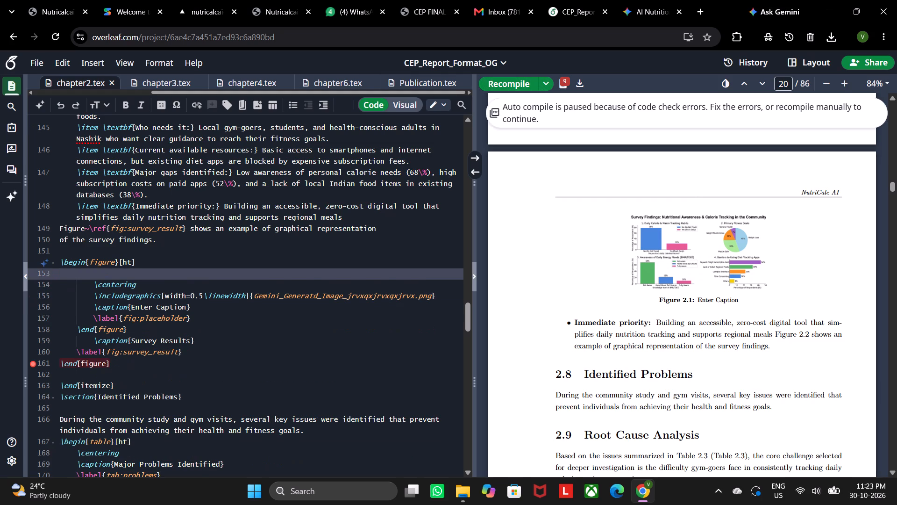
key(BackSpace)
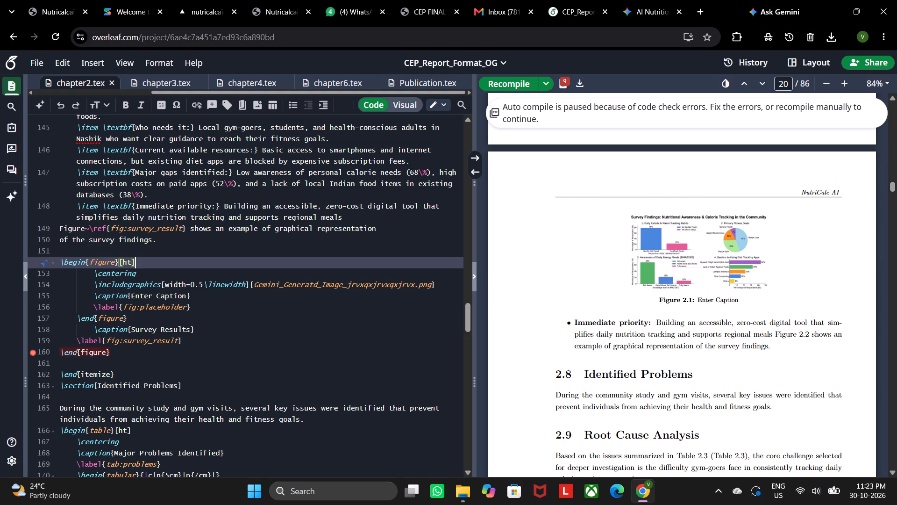
Examine the compiled pages around the Community Needs Assessment section and the newly inserted survey figure.
scroll(593, 230, up, 3)
scroll(593, 230, down, 2)
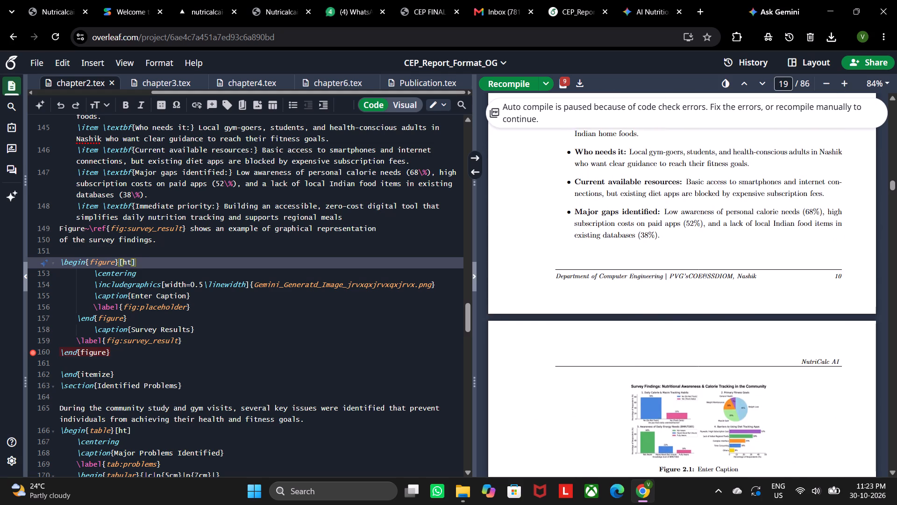
scroll(593, 230, down, 1)
scroll(593, 230, up, 5)
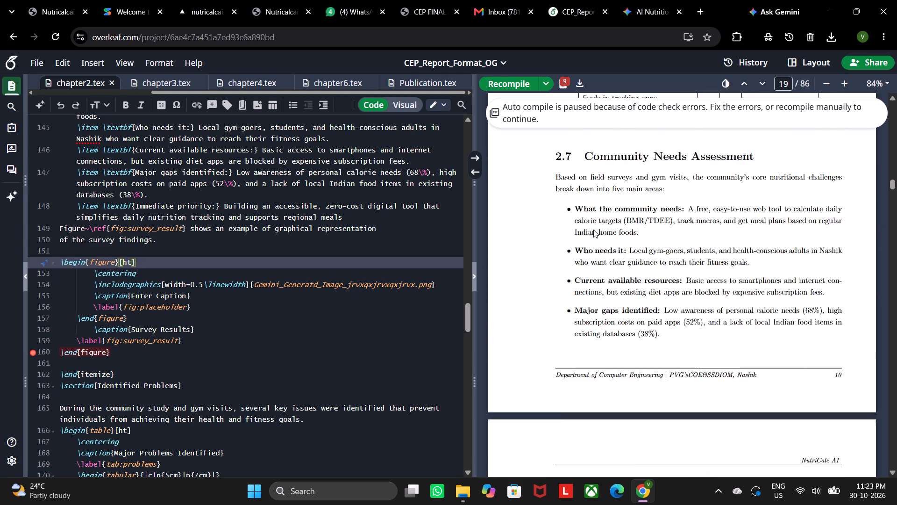
scroll(593, 230, up, 2)
scroll(593, 230, down, 8)
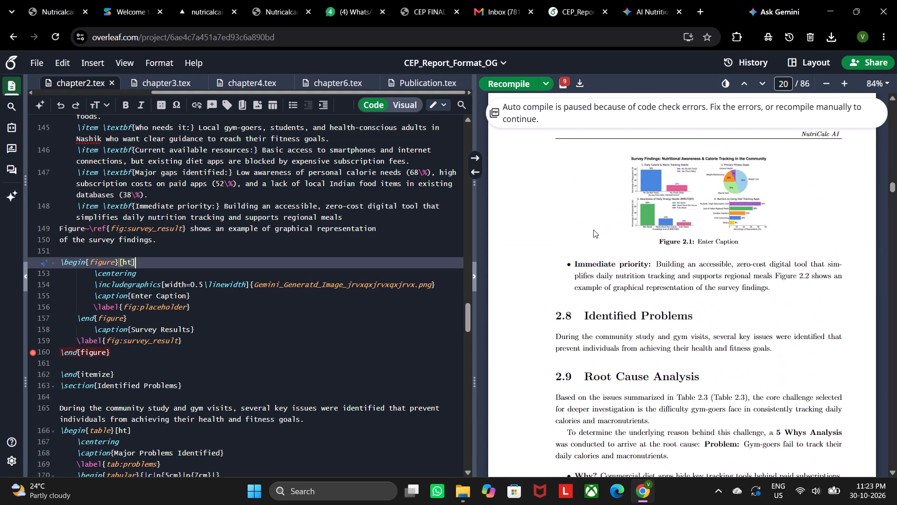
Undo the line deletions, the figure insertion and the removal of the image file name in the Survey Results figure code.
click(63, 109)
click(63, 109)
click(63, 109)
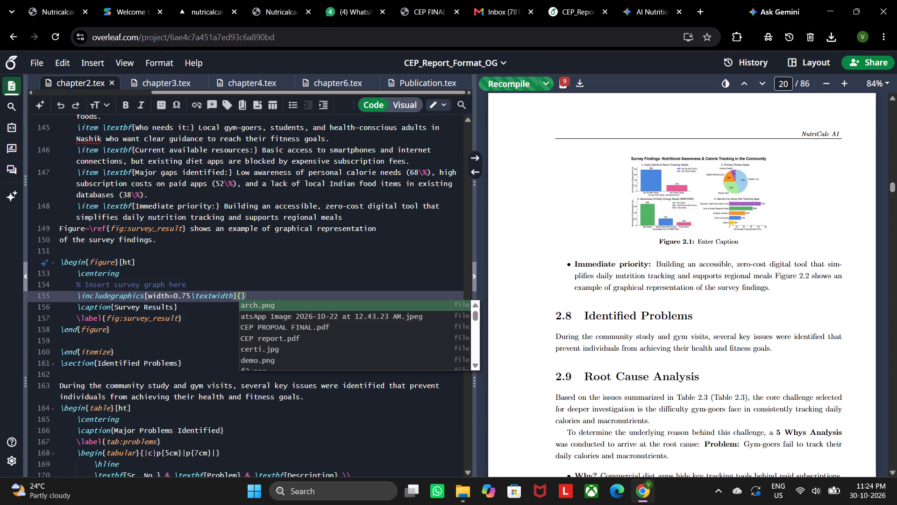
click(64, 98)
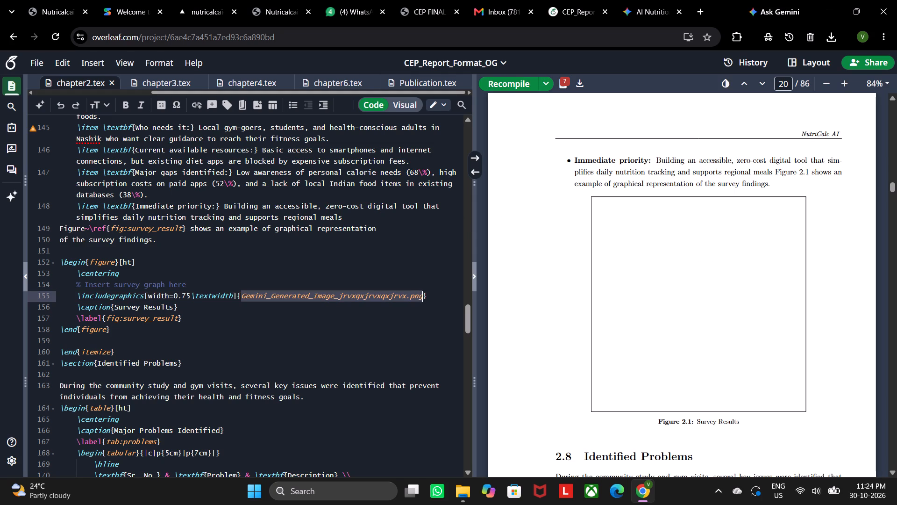
Examine the recompiled Survey Results figure and the surrounding sections, from the Table 2.2 survey summary to Identified Problems.
scroll(581, 263, down, 4)
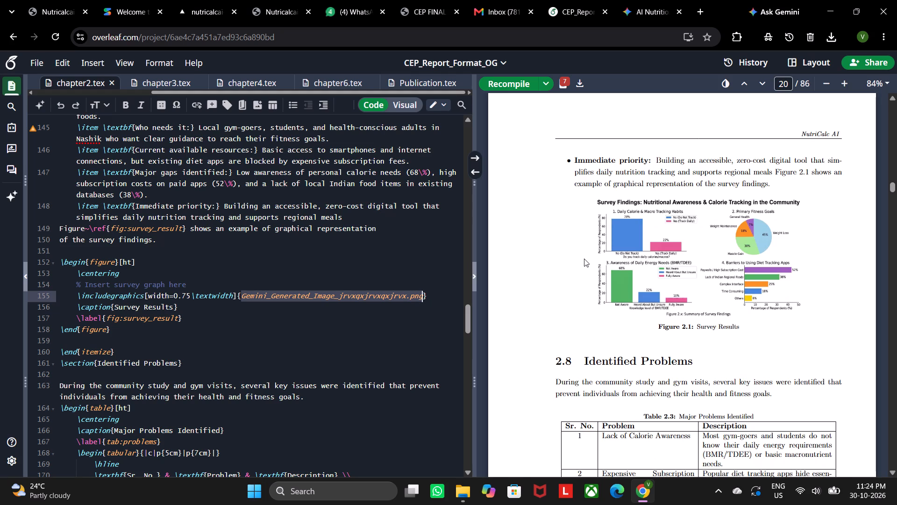
scroll(584, 259, up, 2)
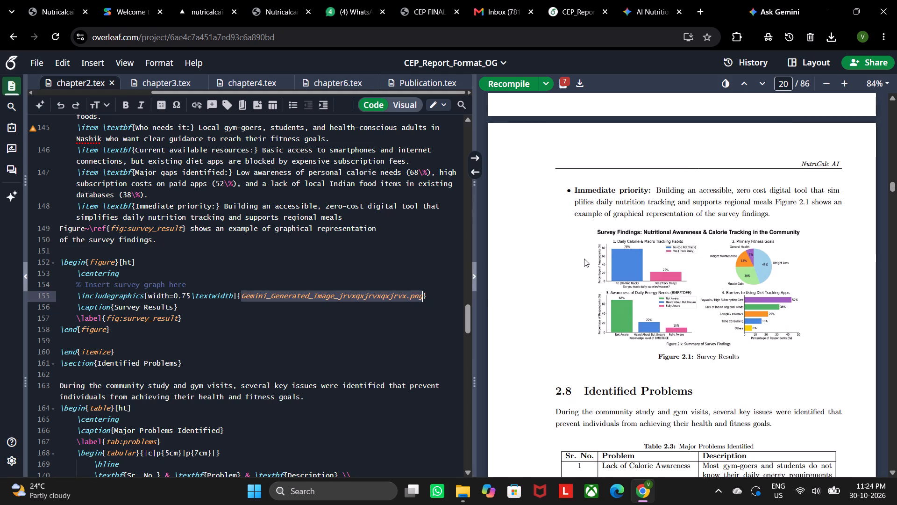
scroll(584, 259, up, 6)
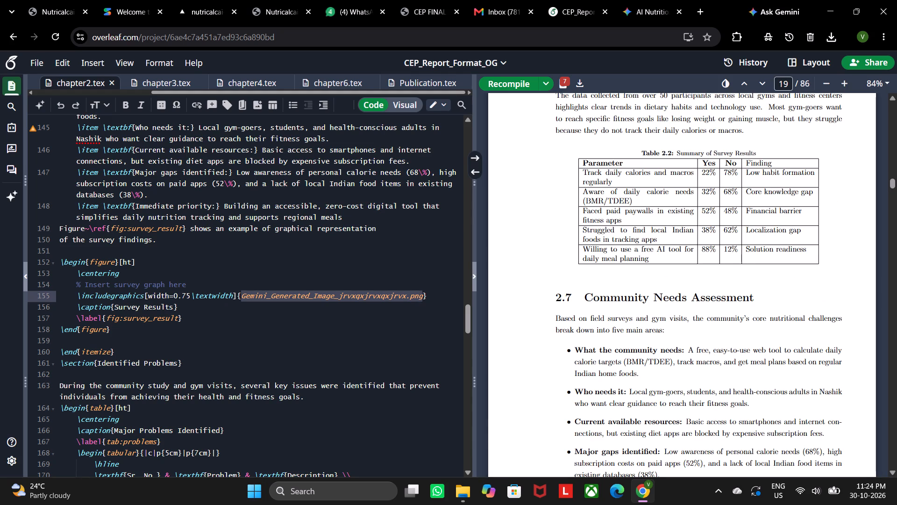
scroll(584, 259, down, 9)
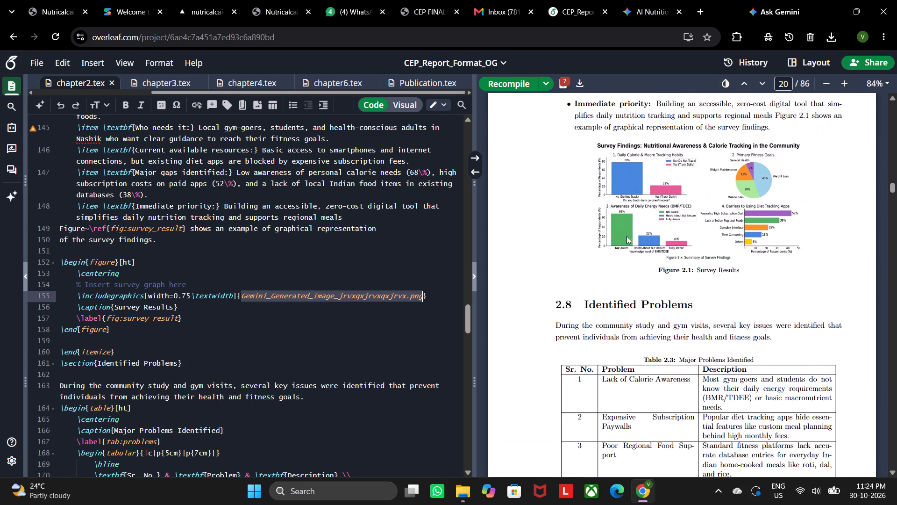
From the Survey Results source line, upload the downloaded survey image as Gemini_Generated_Image_jrvxqxjvxqxjrvx.png and insert it as a half-width figure.
double_click(669, 225)
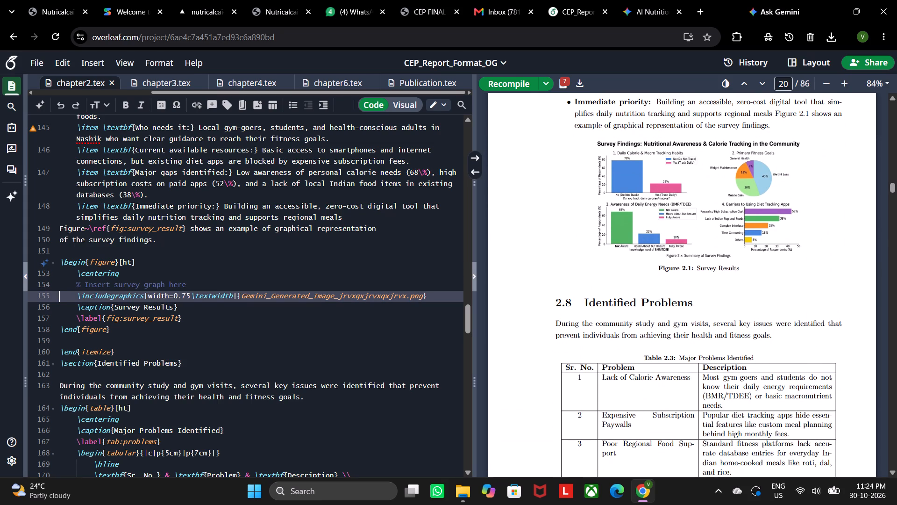
click(264, 294)
key(ctrl+v)
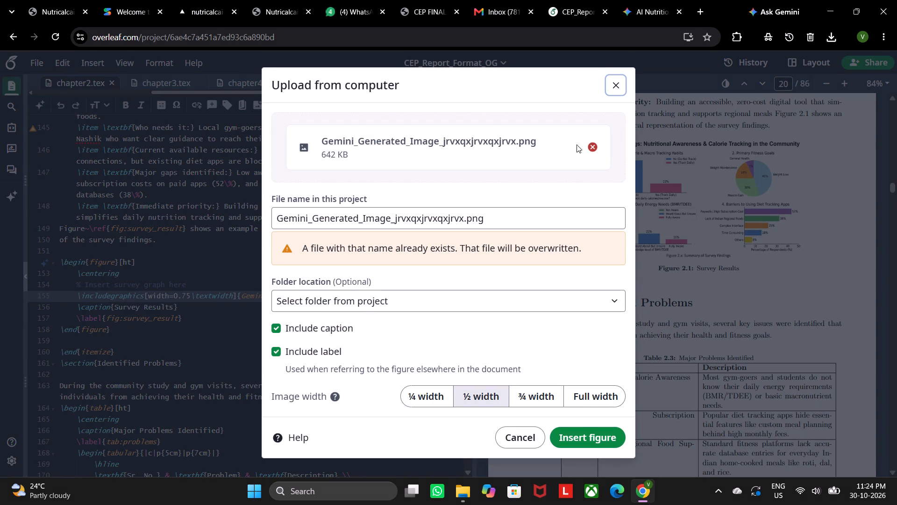
click(589, 147)
click(413, 159)
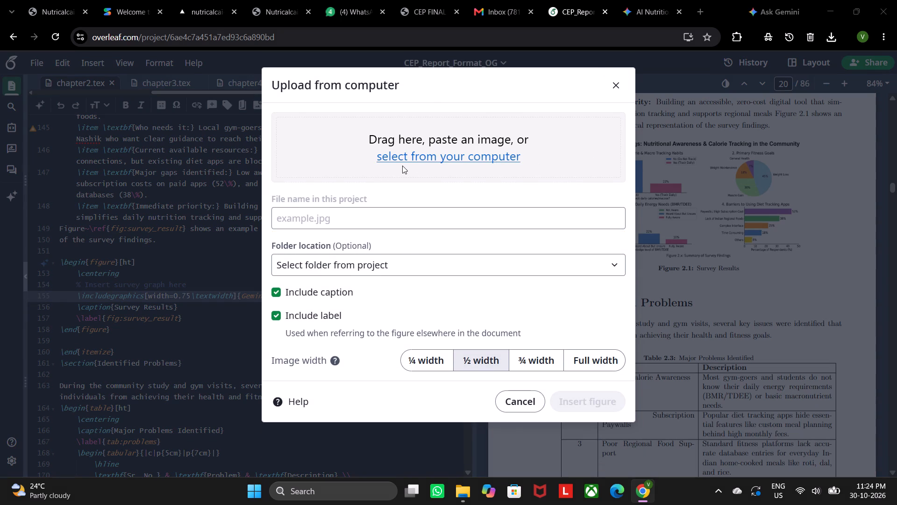
double_click(214, 138)
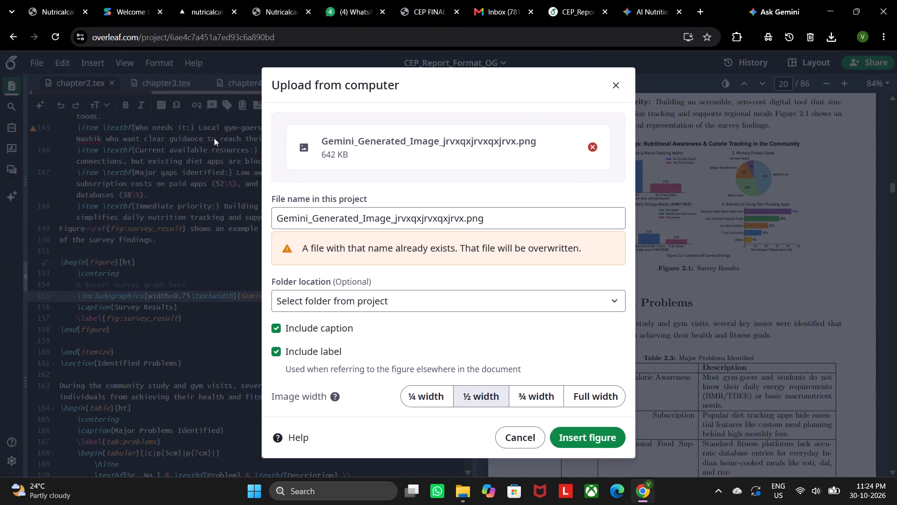
double_click(428, 222)
click(428, 222)
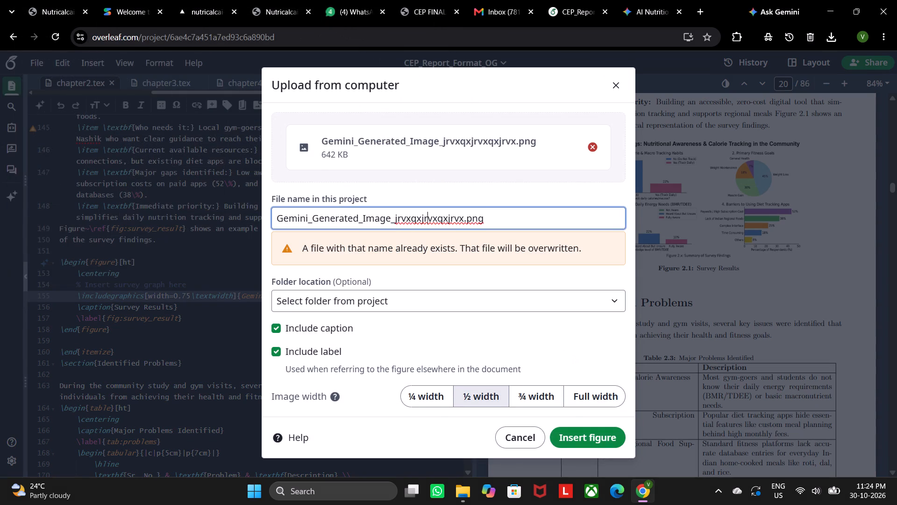
key(BackSpace)
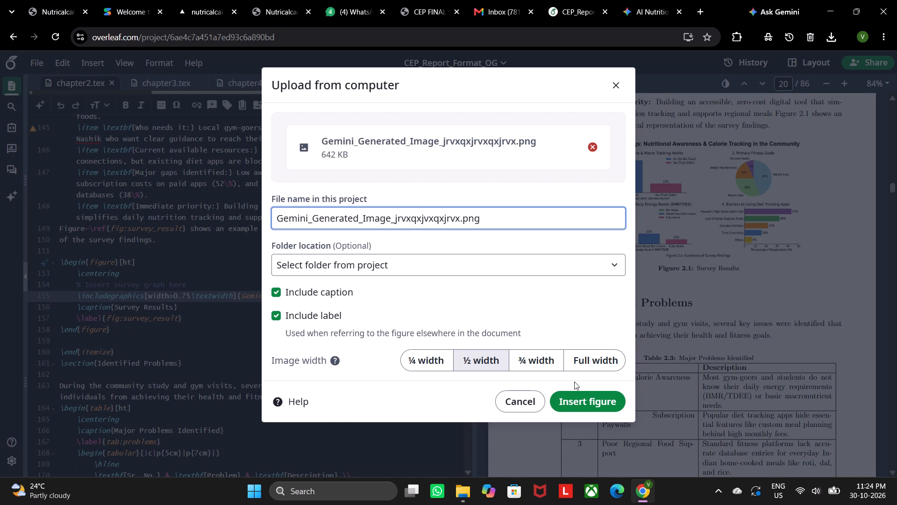
click(578, 398)
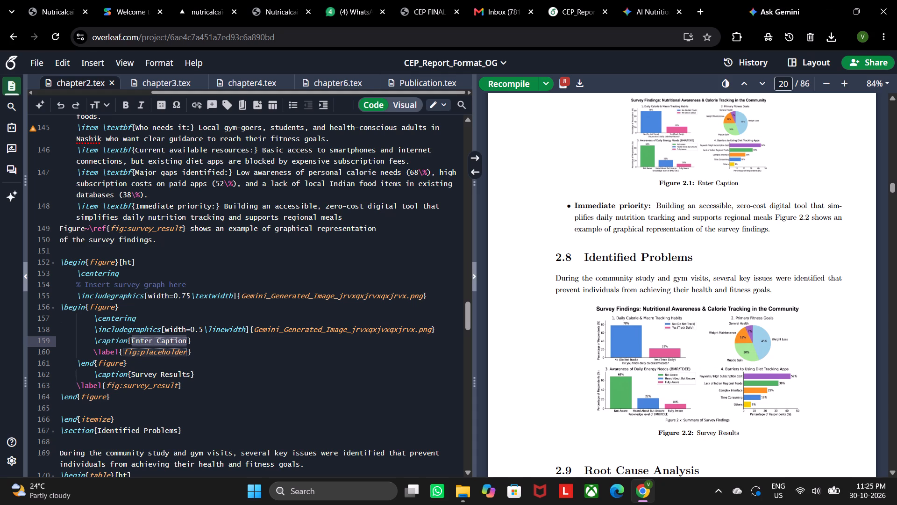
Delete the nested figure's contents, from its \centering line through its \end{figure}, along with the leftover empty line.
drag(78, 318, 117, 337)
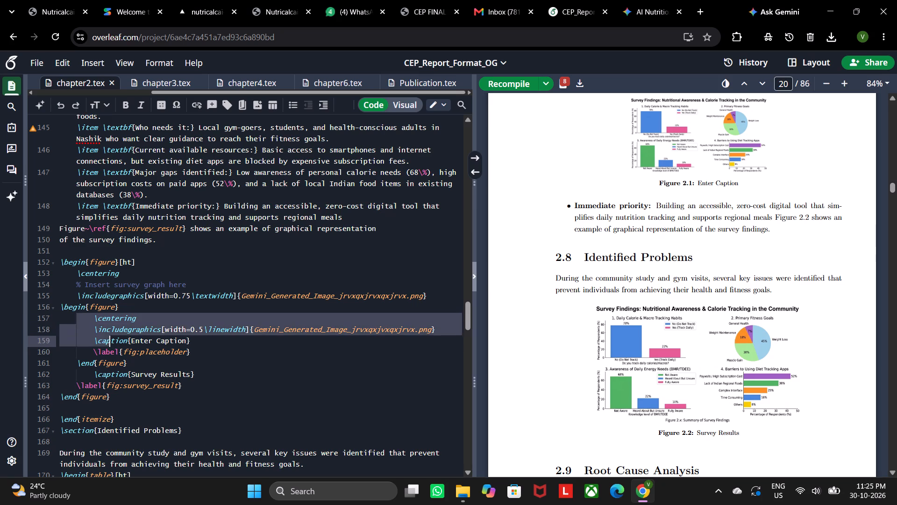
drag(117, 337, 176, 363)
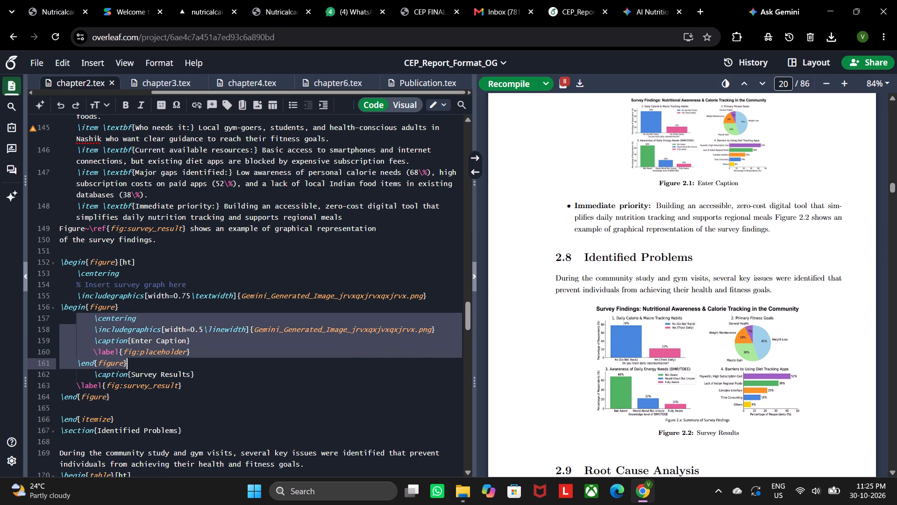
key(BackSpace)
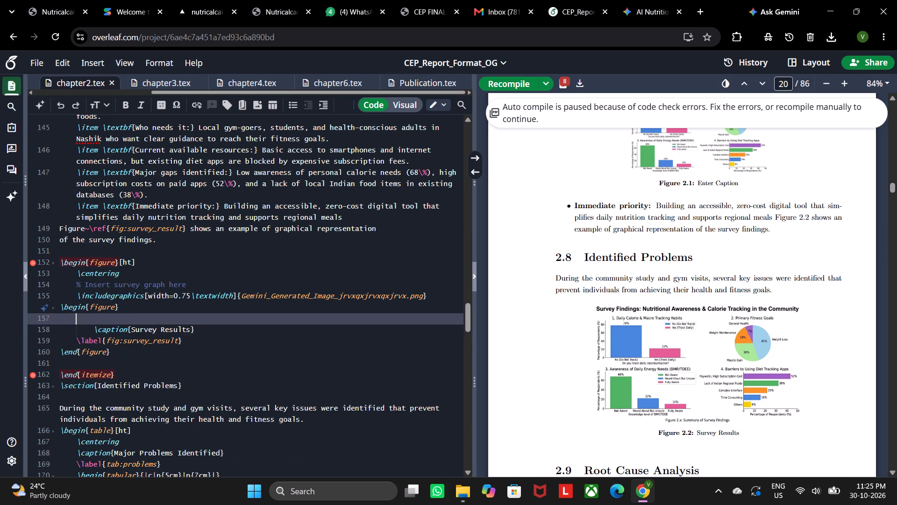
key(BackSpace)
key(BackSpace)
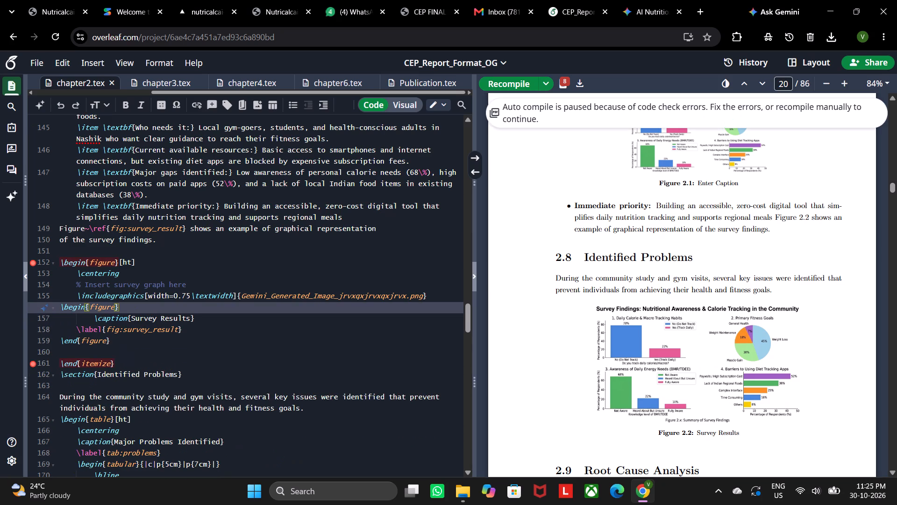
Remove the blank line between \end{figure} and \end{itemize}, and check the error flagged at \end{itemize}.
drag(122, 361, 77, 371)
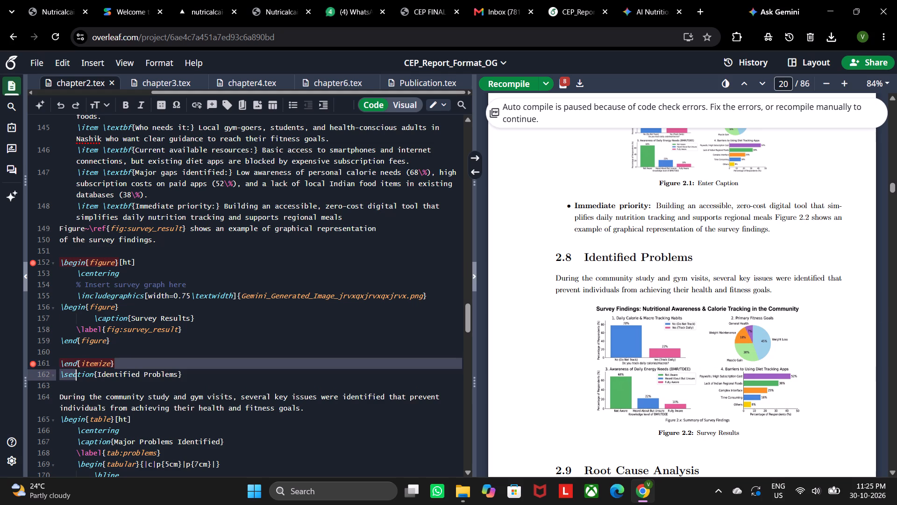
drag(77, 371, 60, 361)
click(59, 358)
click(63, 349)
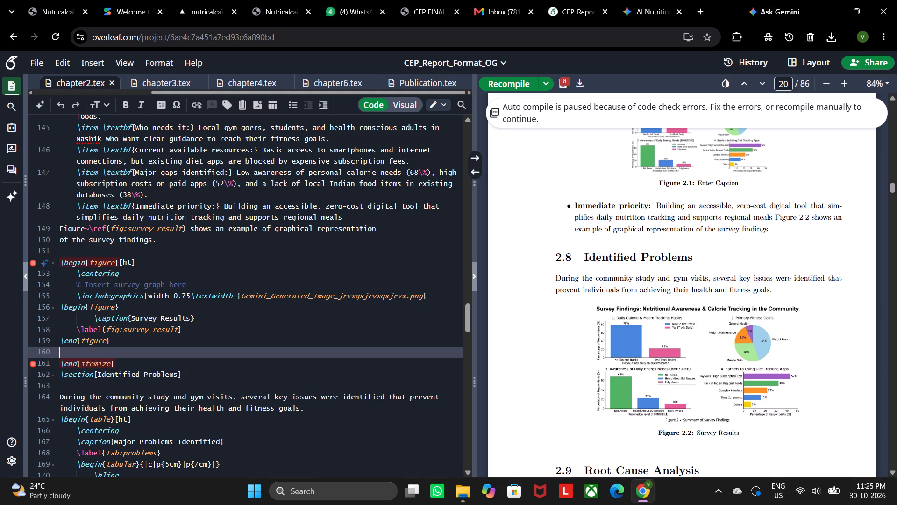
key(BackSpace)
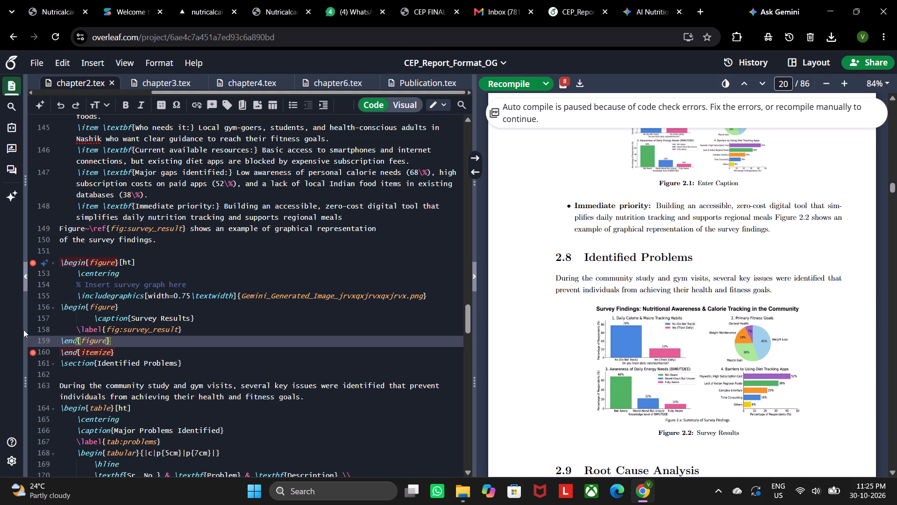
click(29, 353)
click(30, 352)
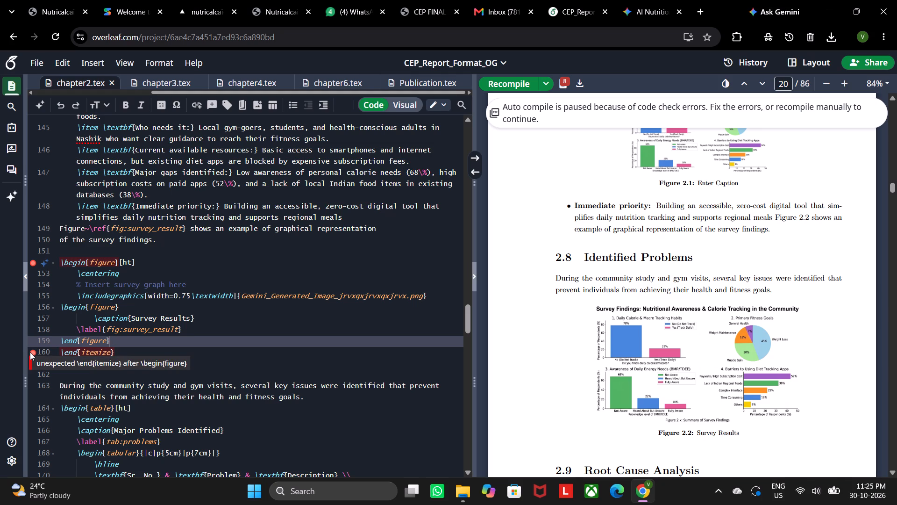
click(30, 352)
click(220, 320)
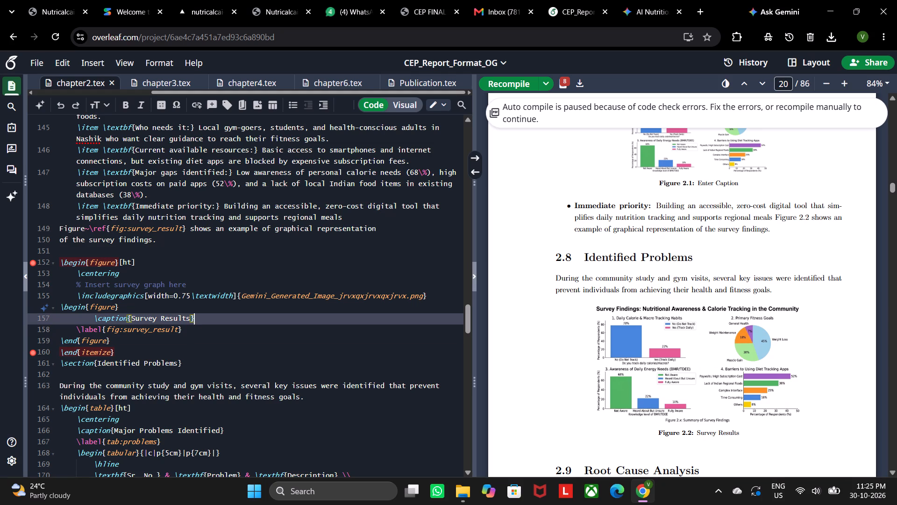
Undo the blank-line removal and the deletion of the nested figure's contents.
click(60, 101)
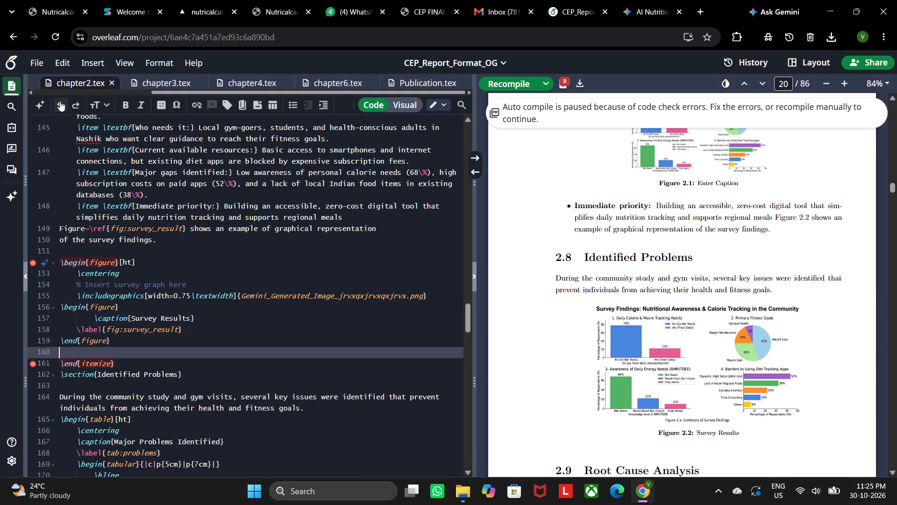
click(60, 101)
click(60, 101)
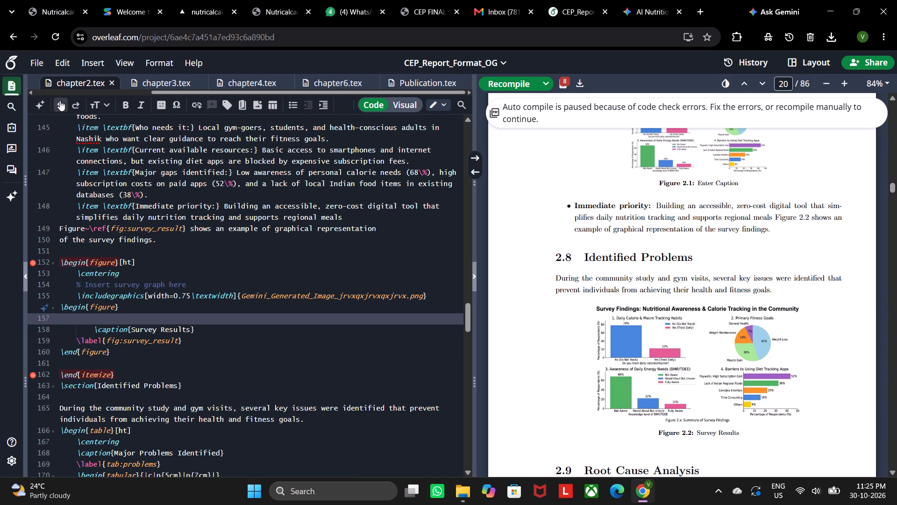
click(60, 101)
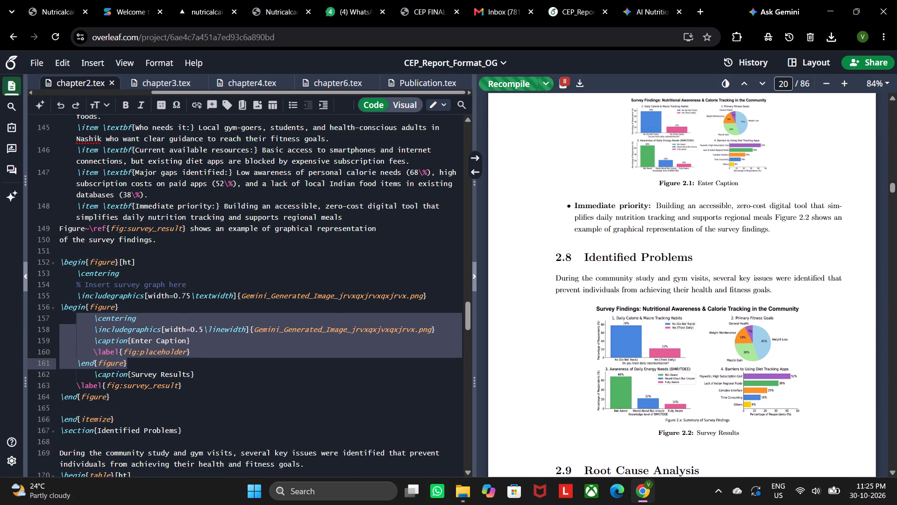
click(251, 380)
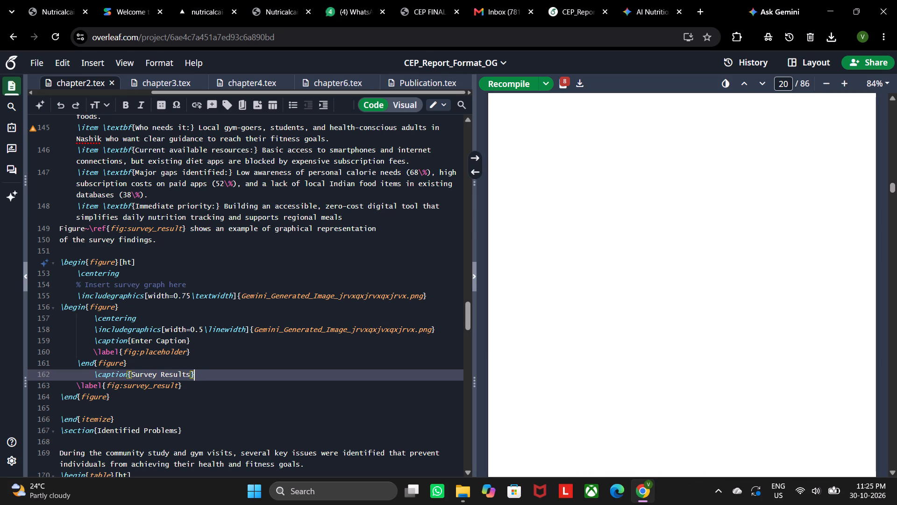
Delete the outer figure's \centering, comment and 0.75\textwidth image lines together with the nested \begin{figure} line.
drag(75, 273, 93, 284)
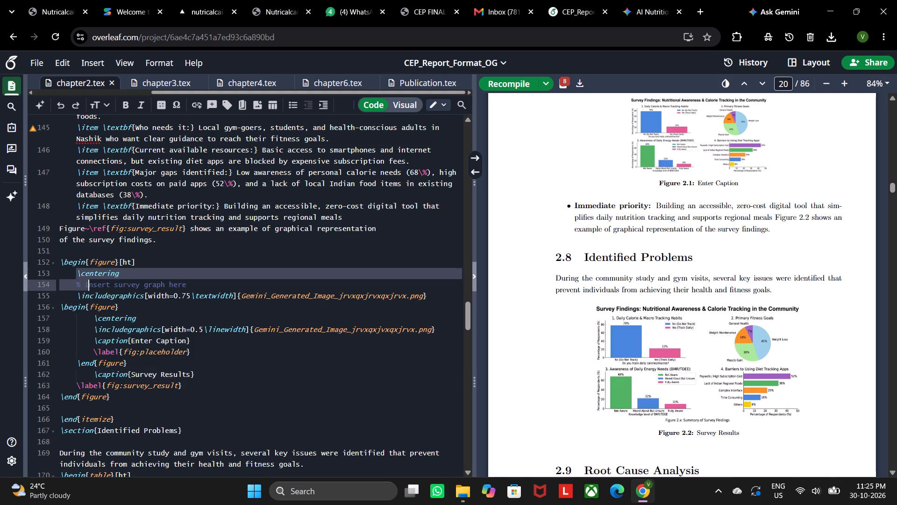
drag(93, 284, 121, 306)
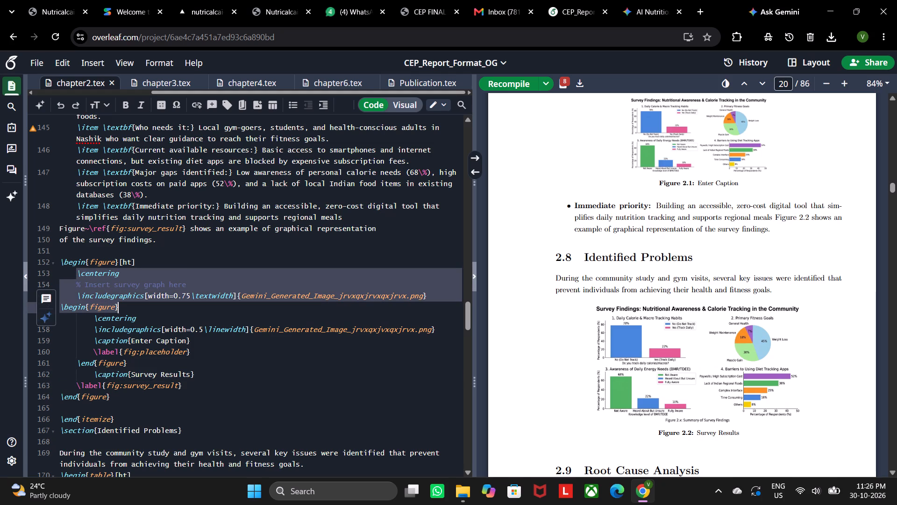
key(BackSpace)
key(BackSpace)
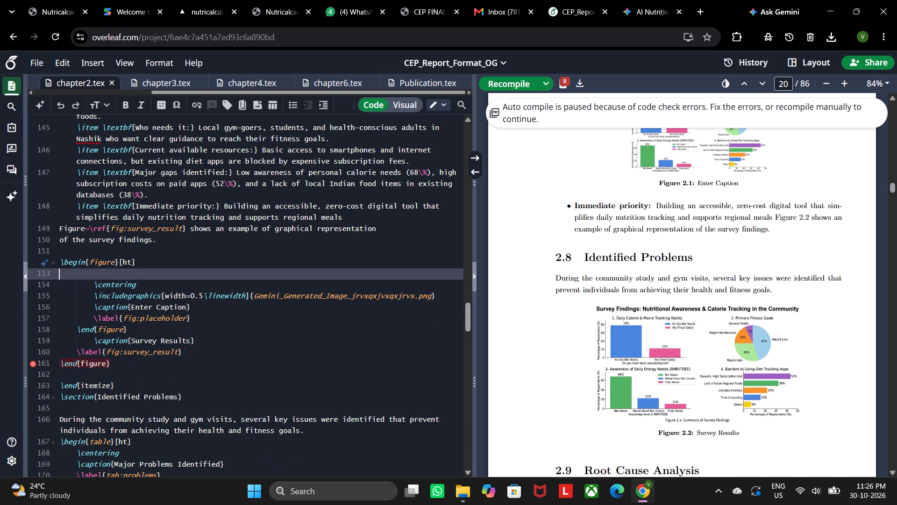
key(BackSpace)
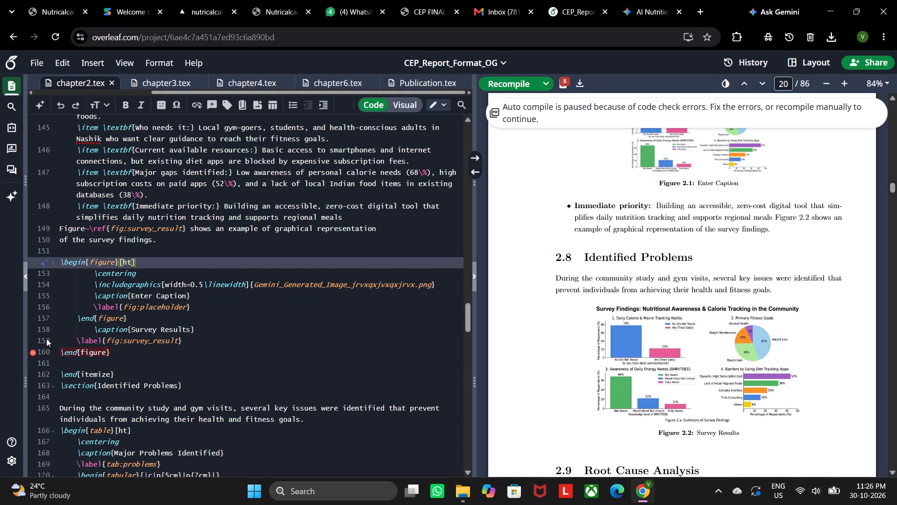
Delete the surplus \end{figure} line below the fig:survey_result label.
click(35, 358)
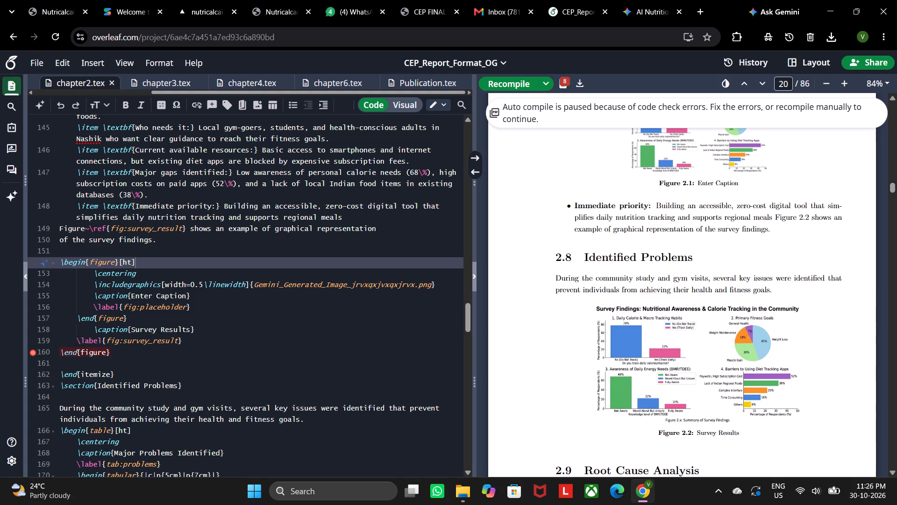
drag(116, 354, 60, 349)
key(BackSpace)
key(BackSpace)
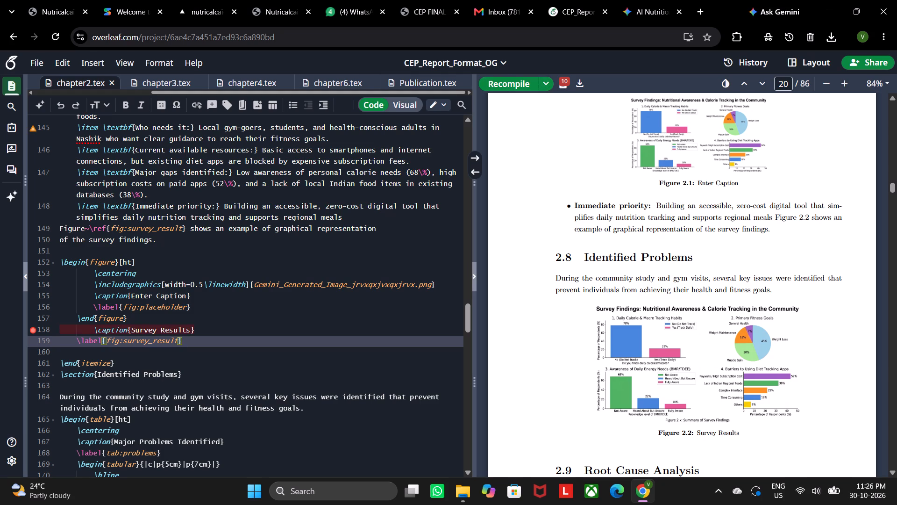
Apply the suggested error fix that removes the stray Survey Results caption outside the figure, dismissing the Battery Saver notification.
click(56, 353)
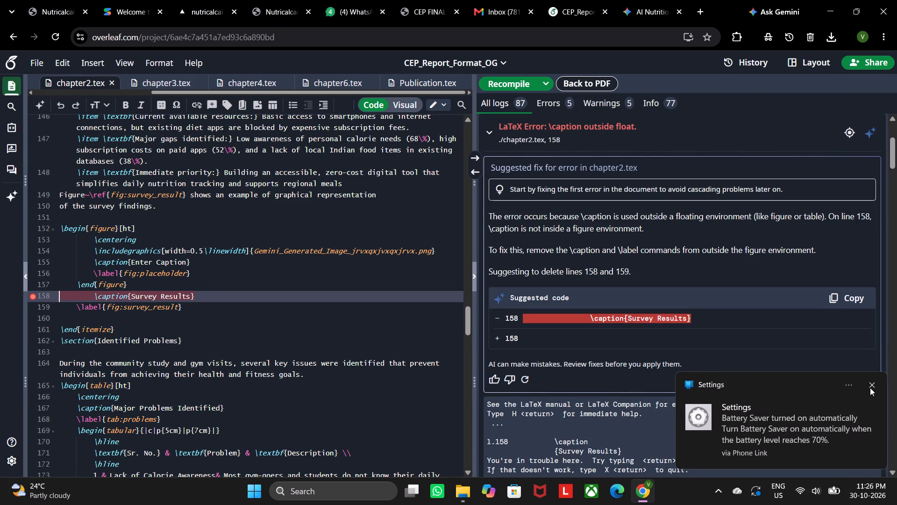
click(875, 384)
click(854, 380)
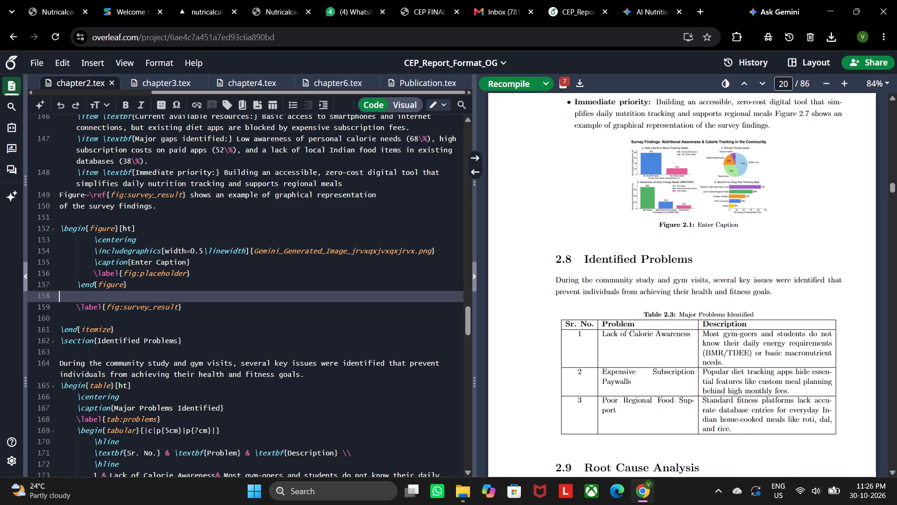
Examine the recompiled pages from Survey Results through the start of Chapter 3, including the survey figure's placement.
scroll(636, 259, up, 3)
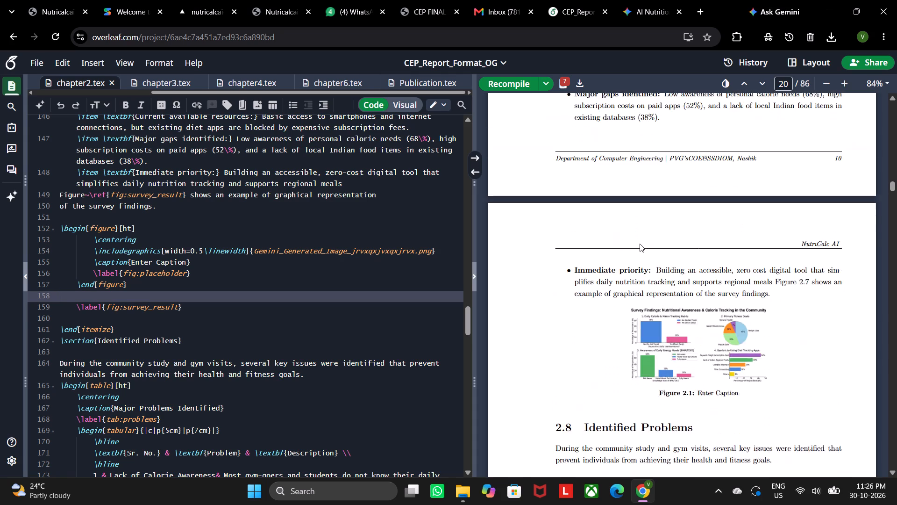
scroll(640, 244, up, 11)
scroll(641, 244, down, 5)
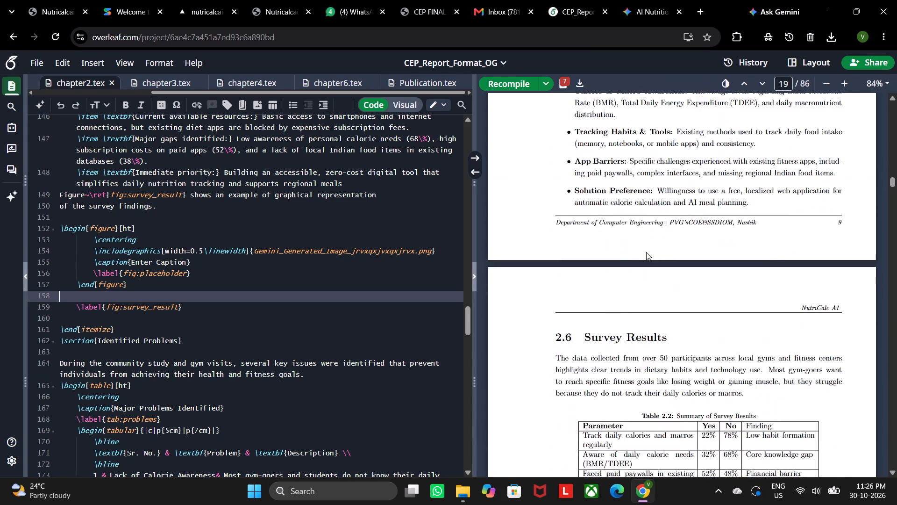
scroll(646, 252, down, 7)
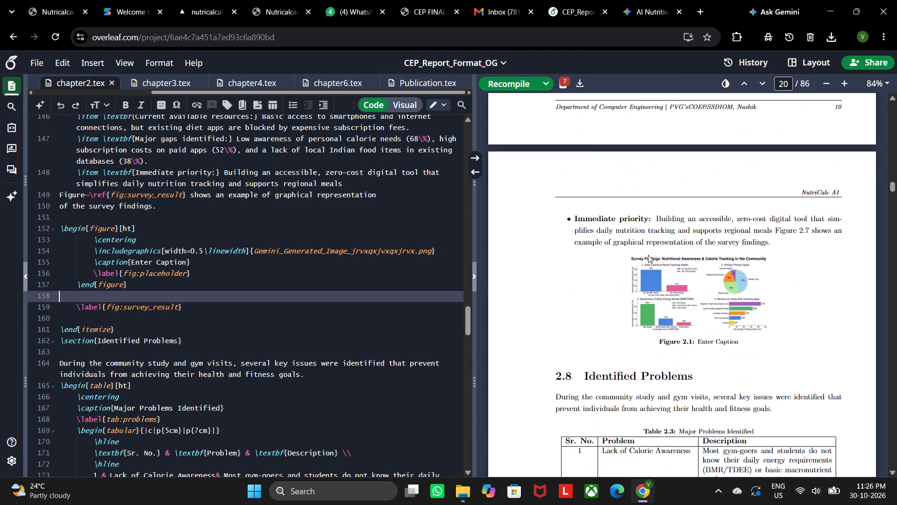
scroll(678, 278, down, 3)
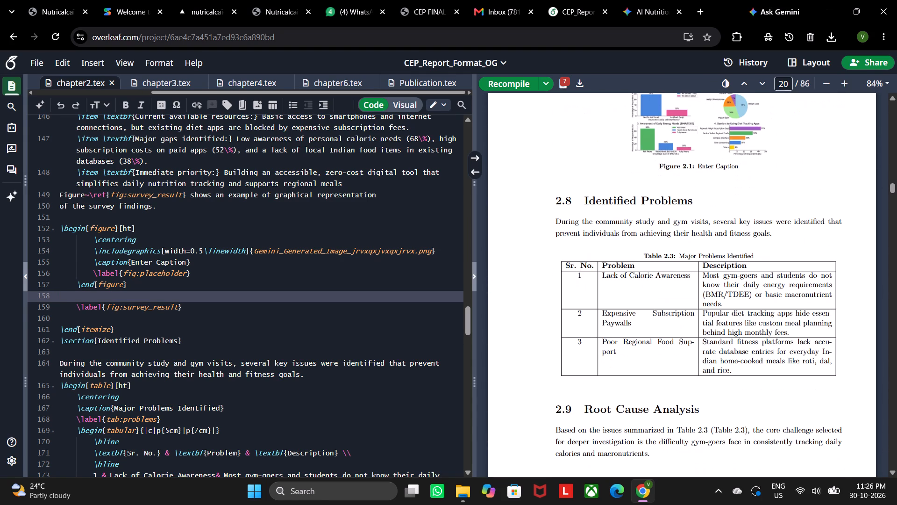
scroll(719, 270, down, 6)
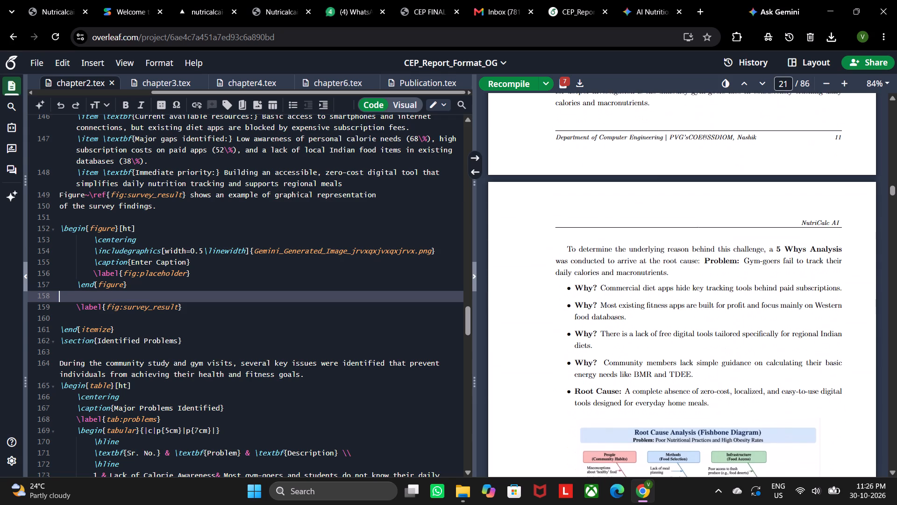
scroll(721, 255, up, 1)
scroll(721, 254, down, 6)
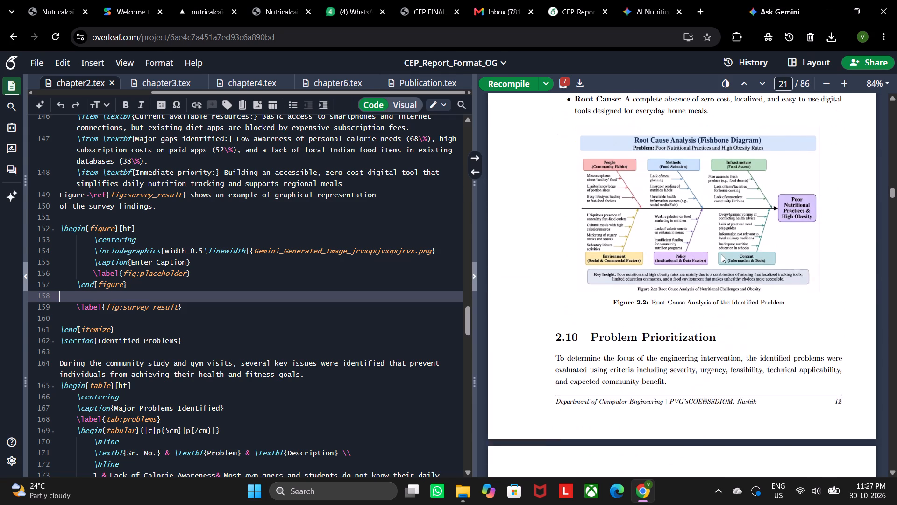
scroll(721, 254, down, 14)
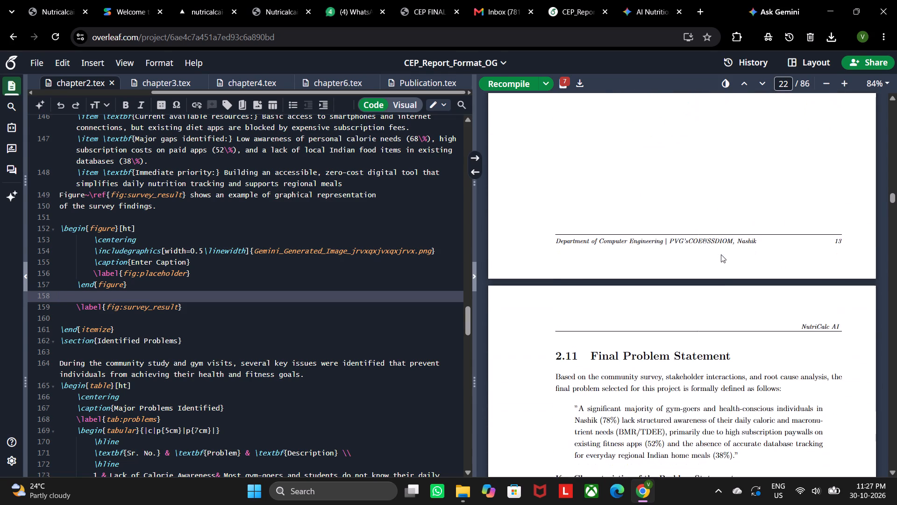
scroll(721, 254, down, 10)
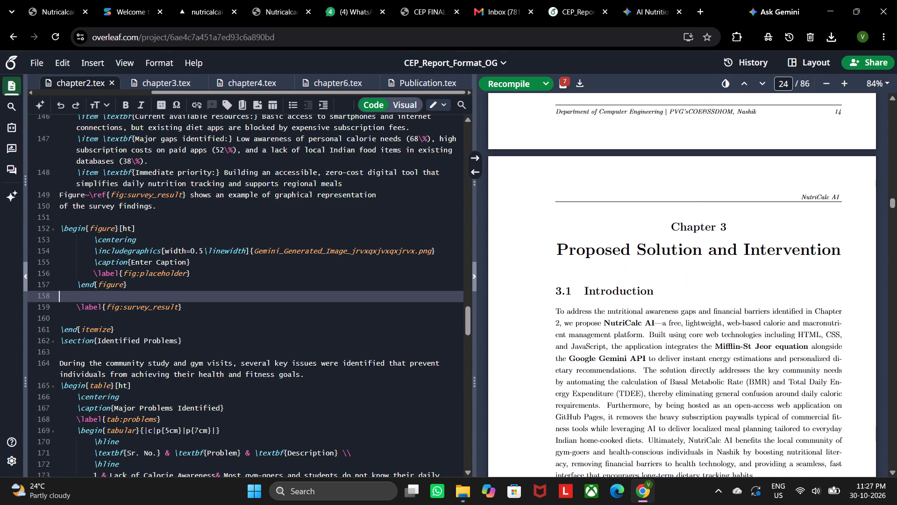
scroll(721, 254, down, 1)
scroll(721, 254, up, 20)
scroll(721, 254, up, 3)
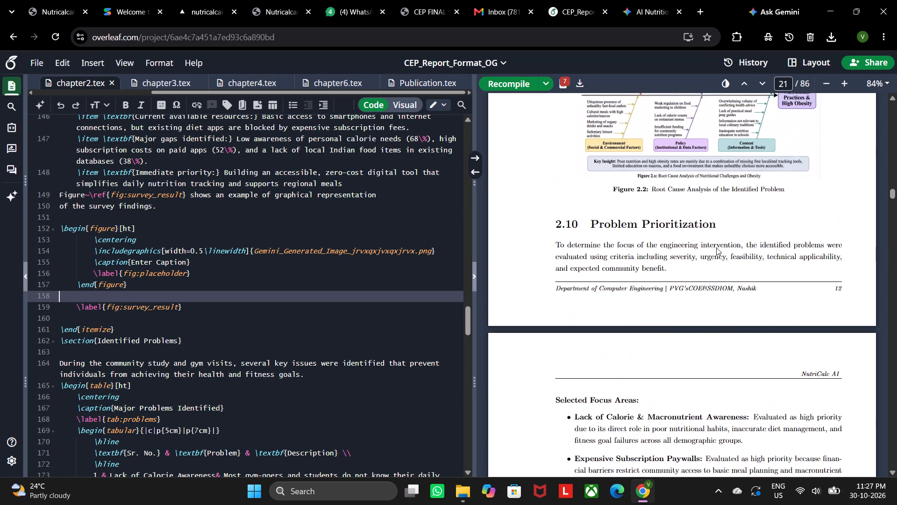
scroll(716, 247, up, 15)
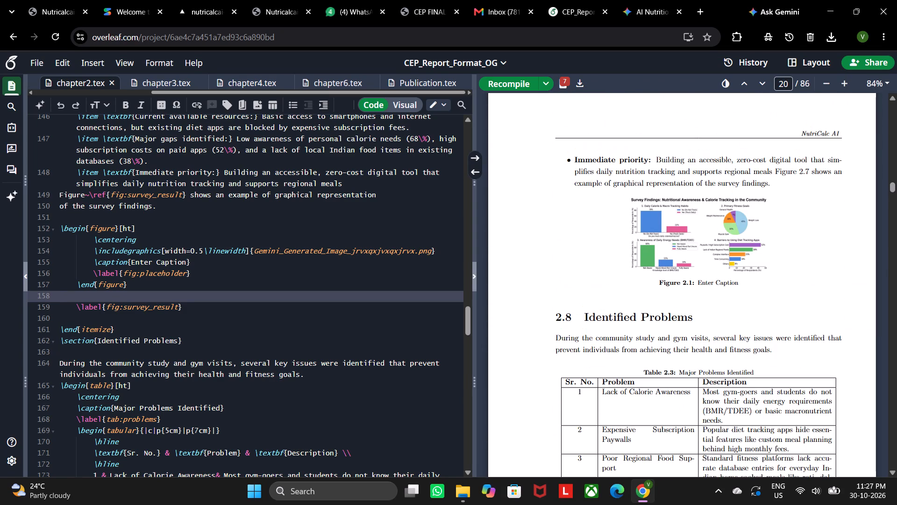
Set the survey findings image width to 0.6\linewidth in the figure's source code.
double_click(694, 245)
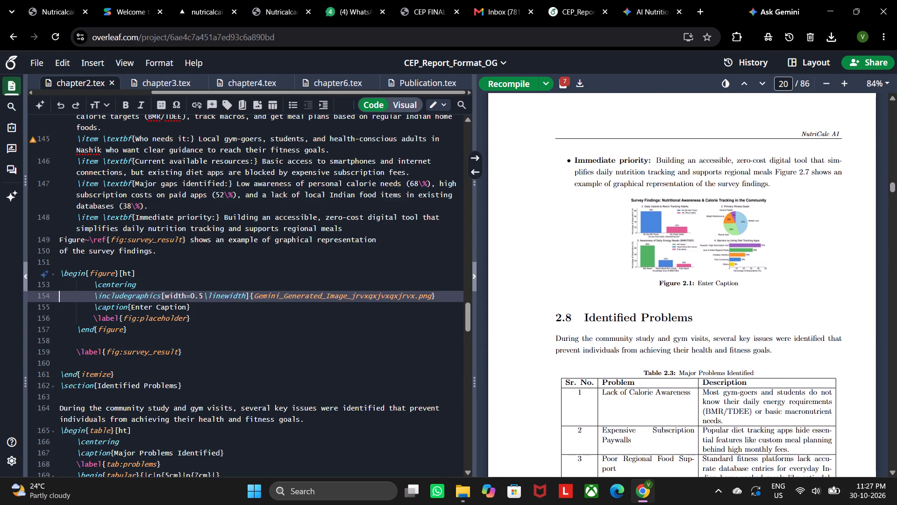
click(202, 295)
key(BackSpace)
key(6)
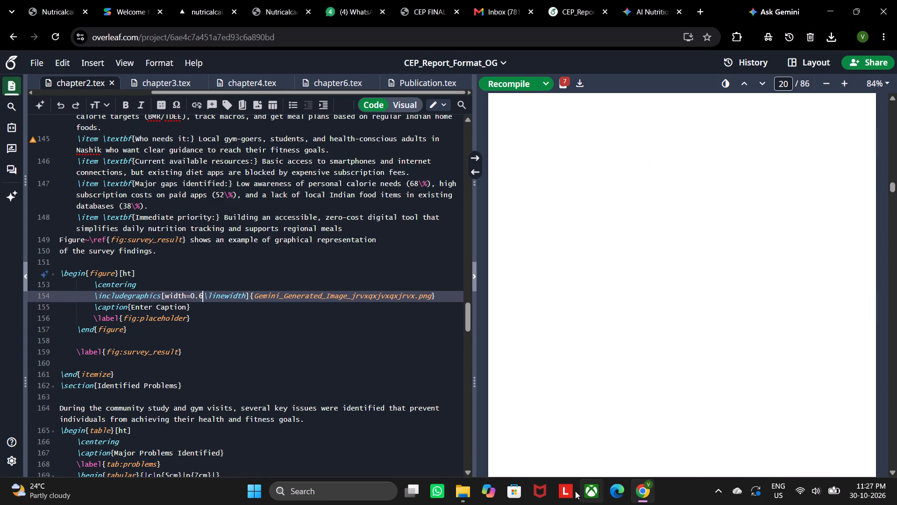
Open the Gemini-generated survey findings image from the Downloads folder in Photos and examine its title and charts.
click(469, 492)
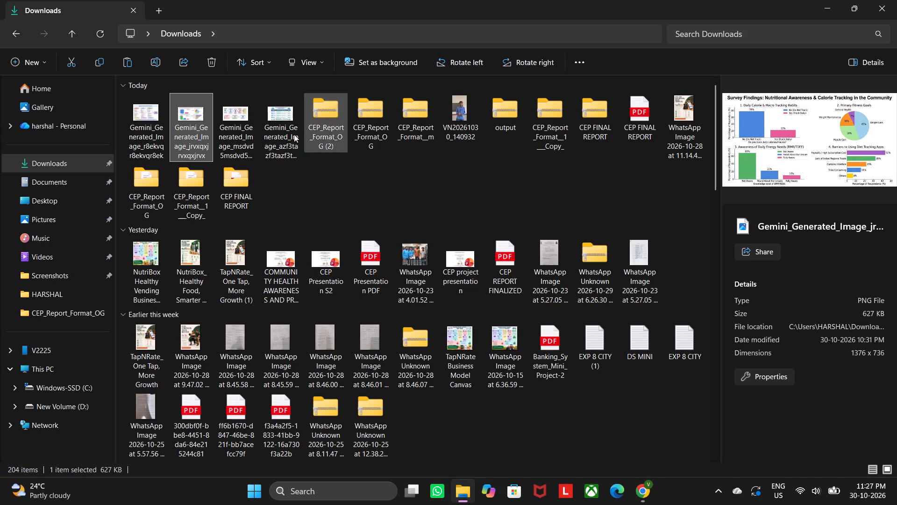
double_click(179, 124)
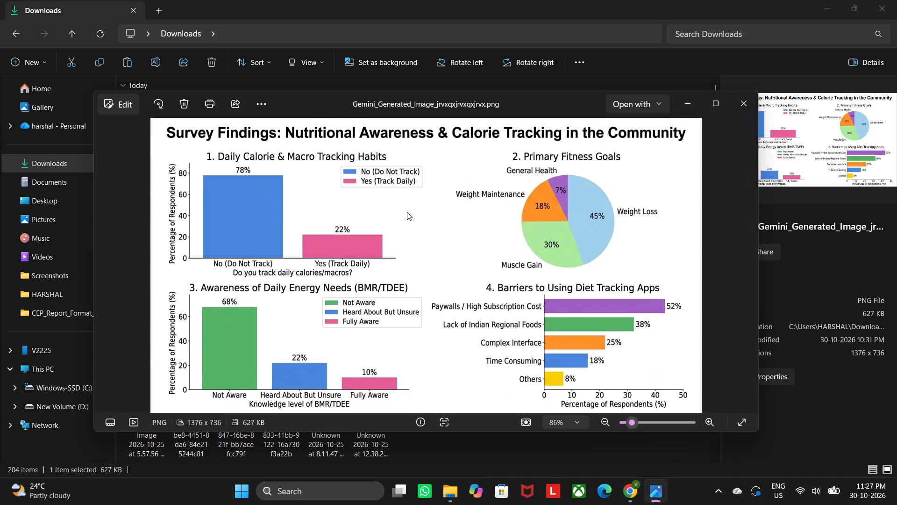
drag(166, 133, 456, 140)
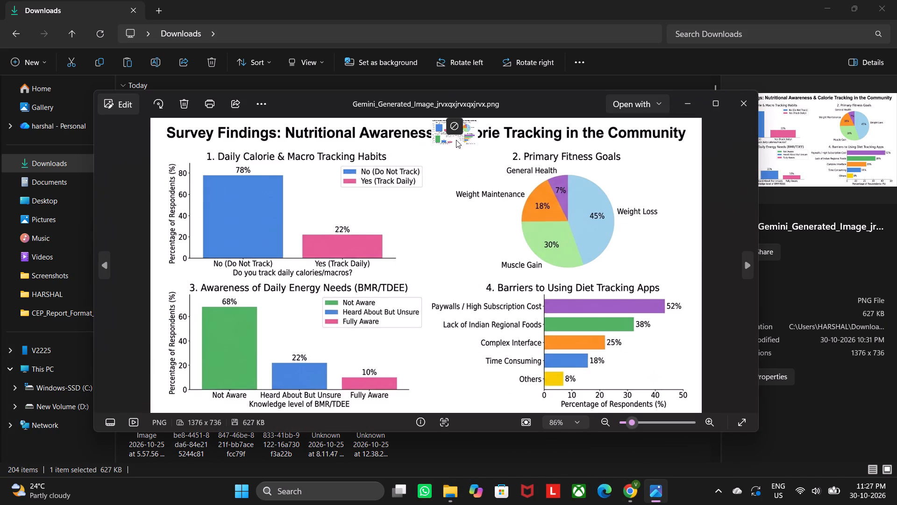
drag(456, 140, 484, 148)
drag(484, 147, 495, 217)
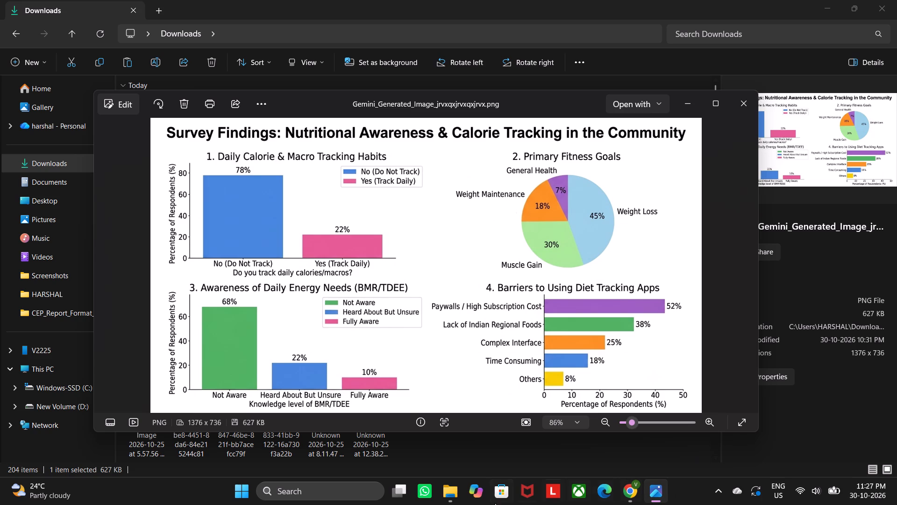
Switch back to the Overleaf report in Chrome and examine the compiled pages from the survey figure through the Problem Prioritization table.
click(639, 490)
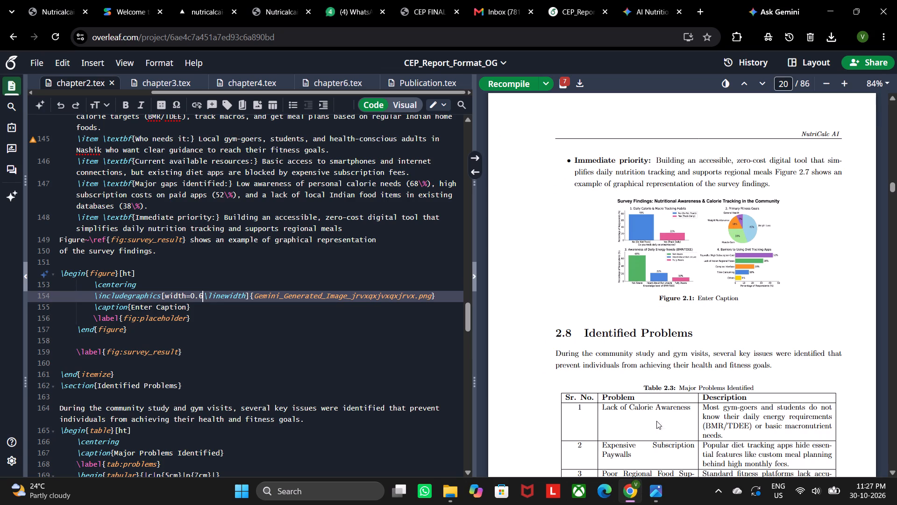
scroll(706, 312, down, 3)
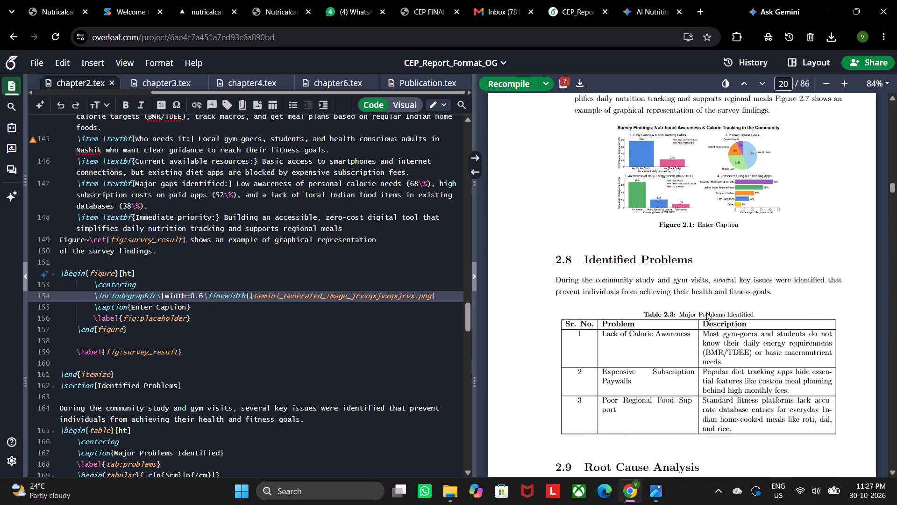
scroll(706, 312, down, 3)
scroll(706, 312, up, 4)
scroll(706, 312, down, 5)
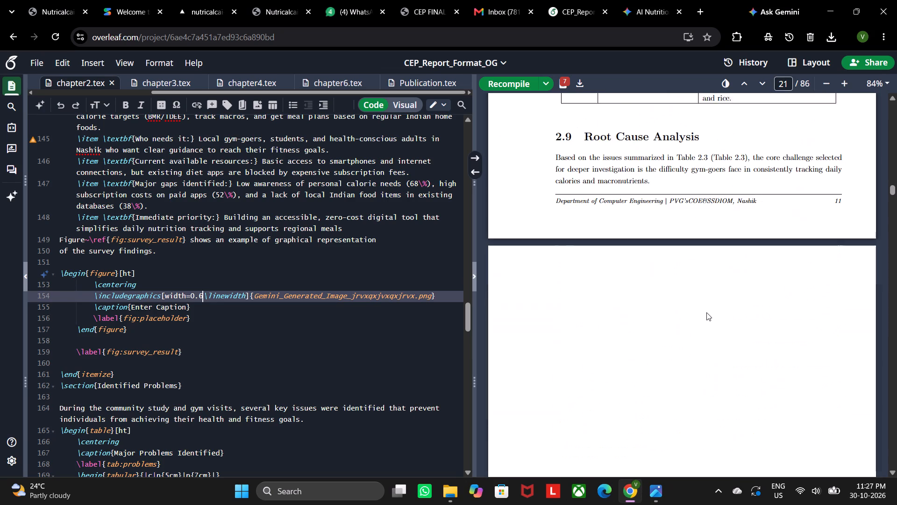
scroll(706, 312, down, 3)
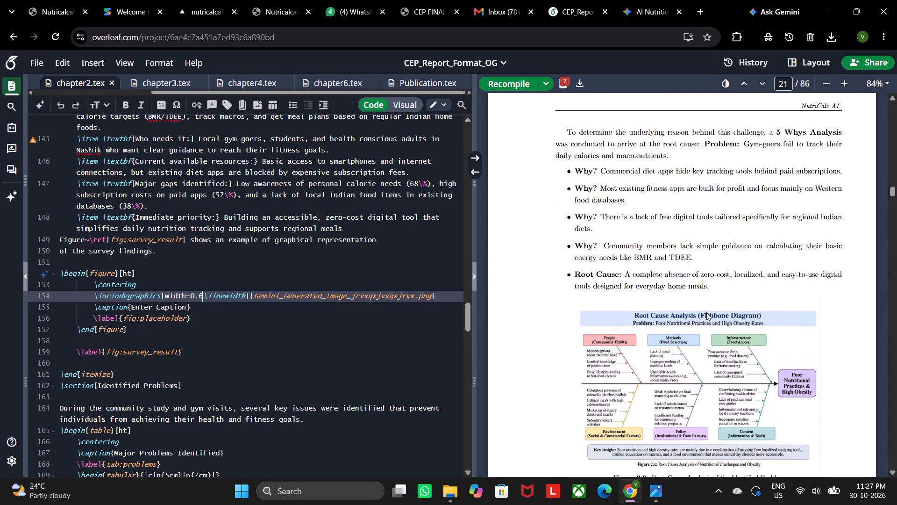
scroll(706, 312, down, 9)
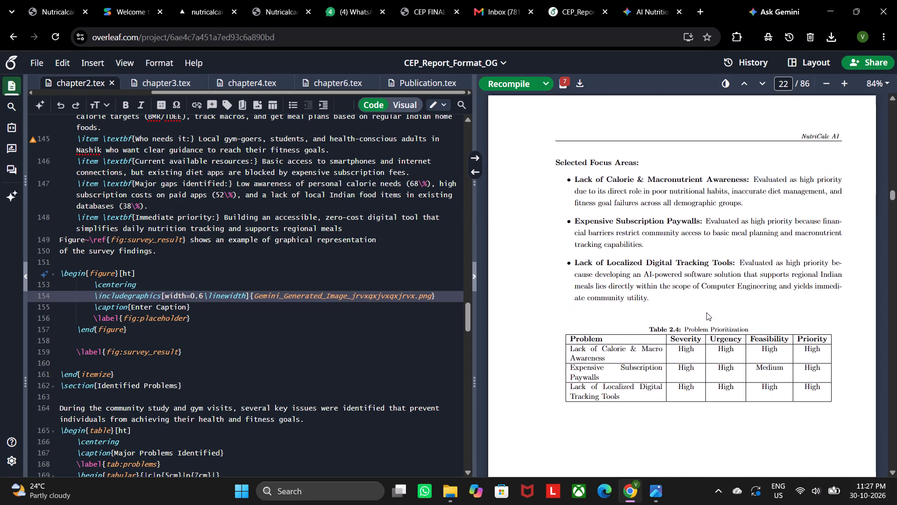
scroll(706, 312, down, 4)
scroll(706, 312, up, 3)
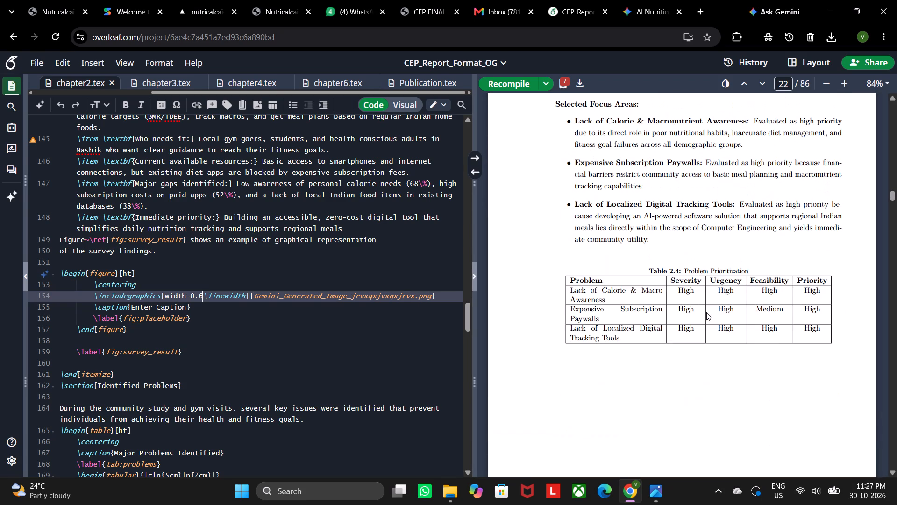
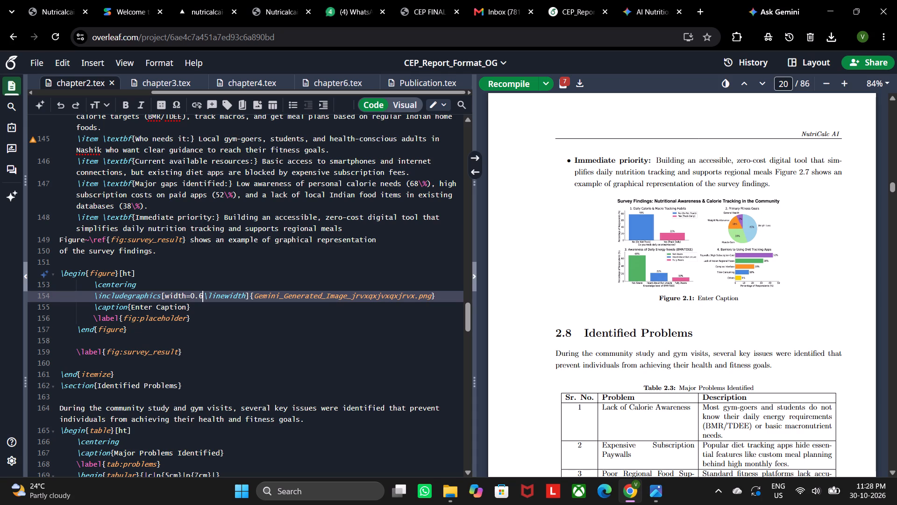
Set the survey findings image width to 0.7\linewidth in the figure's source code and check its placement in the compiled pages.
key(BackSpace)
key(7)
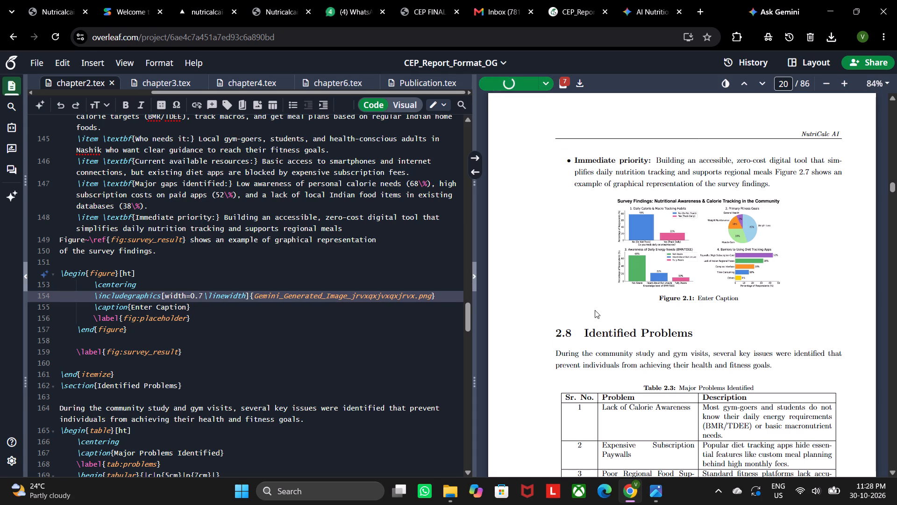
scroll(595, 310, down, 4)
scroll(592, 311, up, 10)
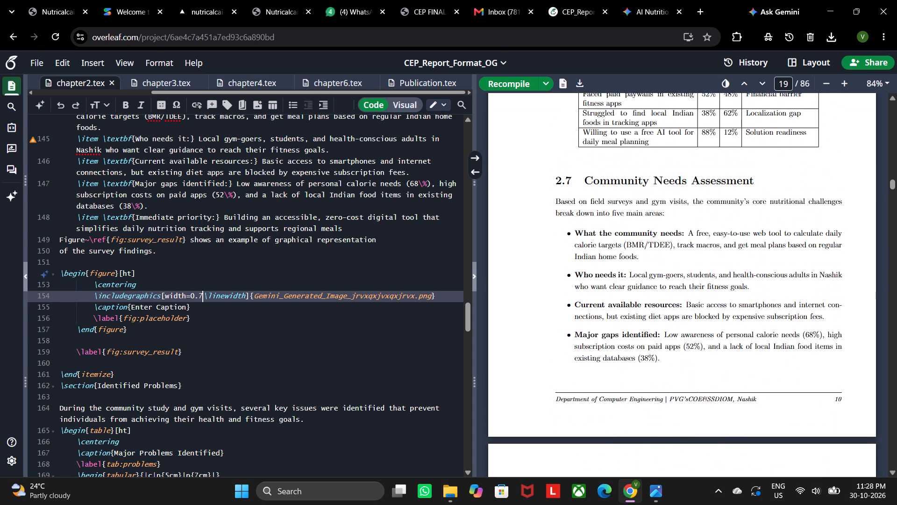
scroll(590, 311, down, 5)
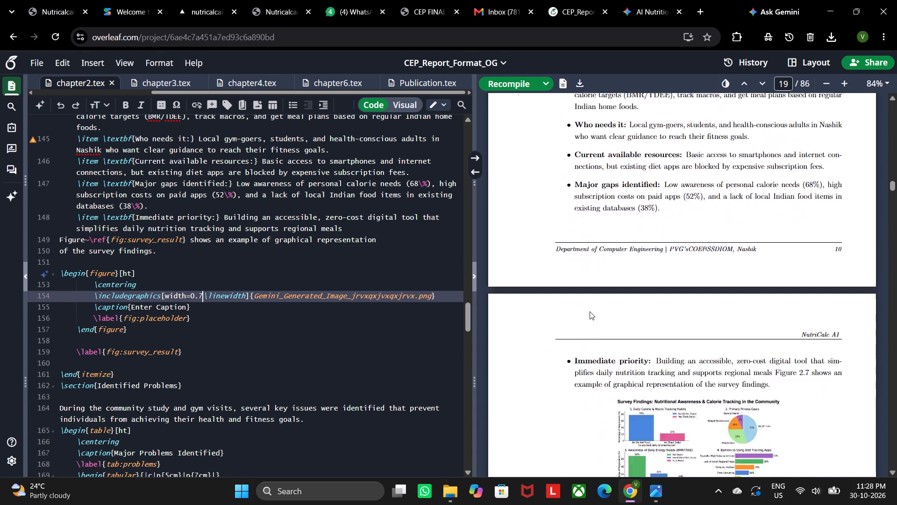
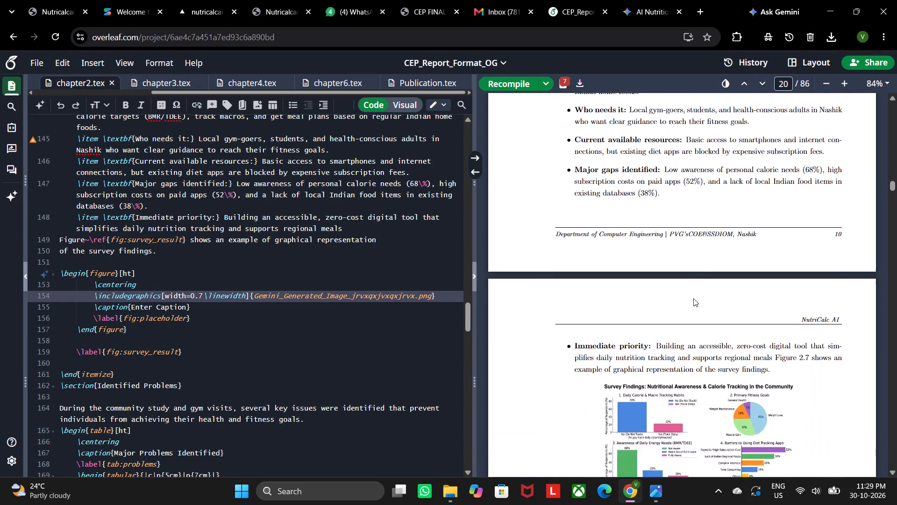
Examine the compiled pages from the survey findings figure through the Major Problems Identified table and the Root Cause Analysis section.
scroll(693, 298, down, 7)
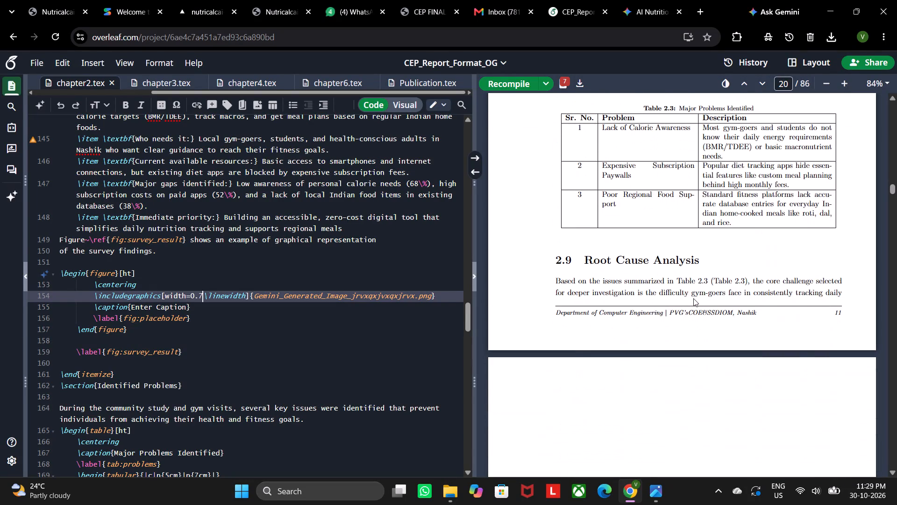
scroll(693, 298, down, 4)
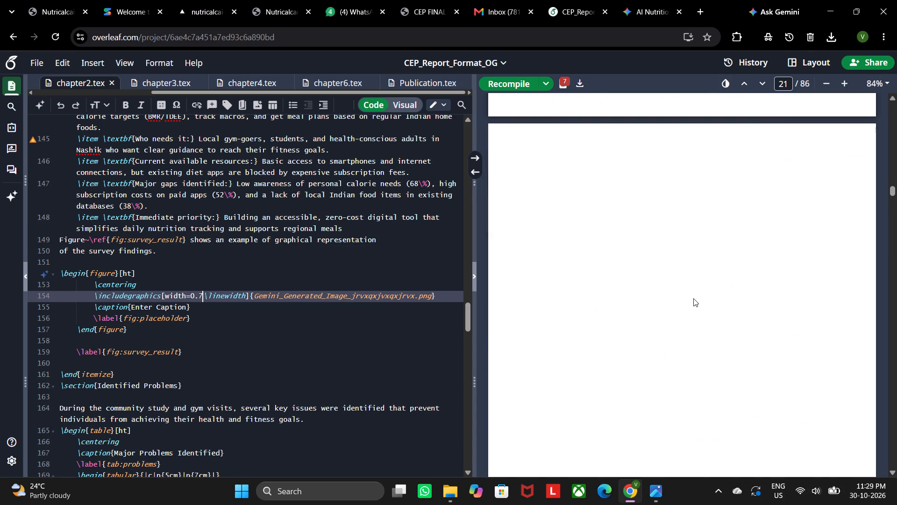
Examine the compiled pages from the root cause analysis through the Final Problem Statement, returning to the survey findings figure.
scroll(693, 298, down, 2)
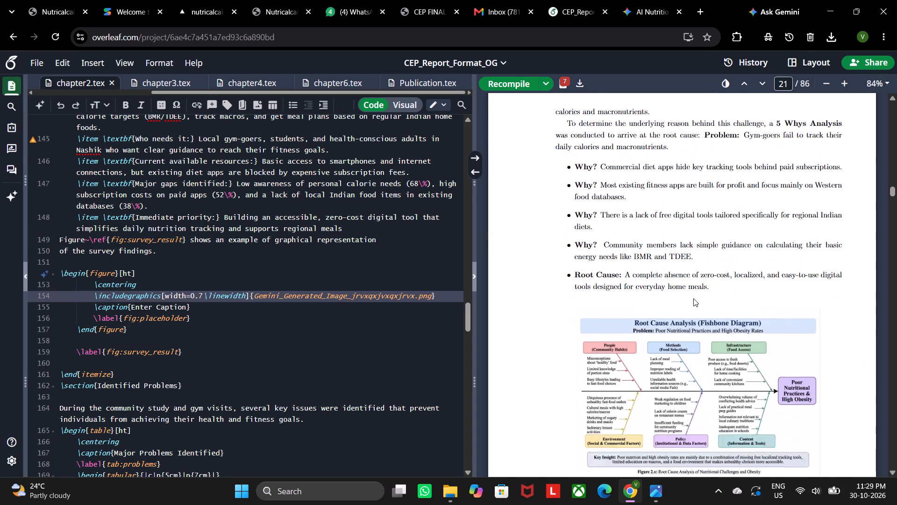
scroll(693, 298, down, 10)
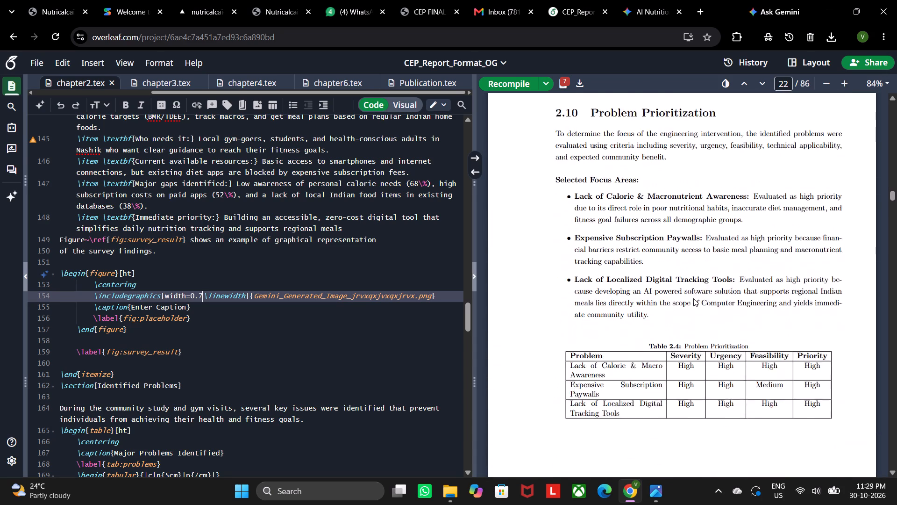
scroll(693, 298, down, 14)
scroll(693, 298, up, 8)
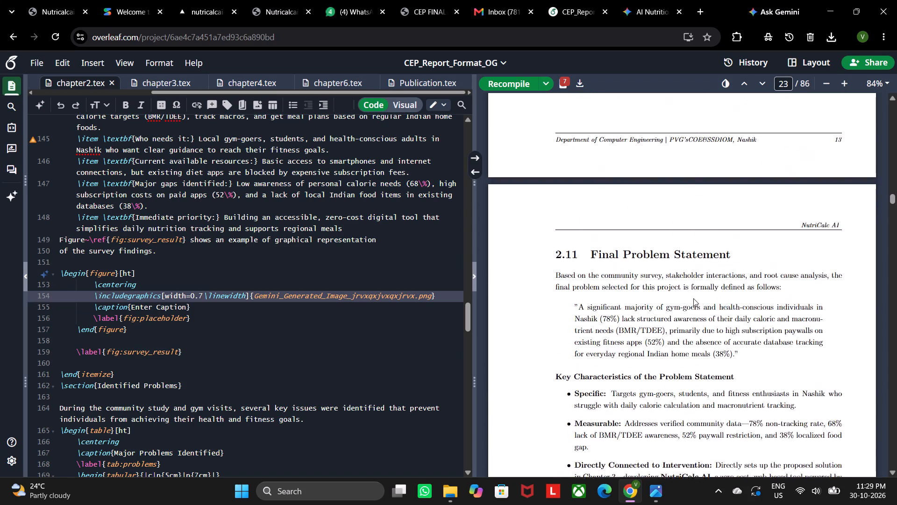
scroll(693, 298, up, 20)
scroll(693, 298, up, 6)
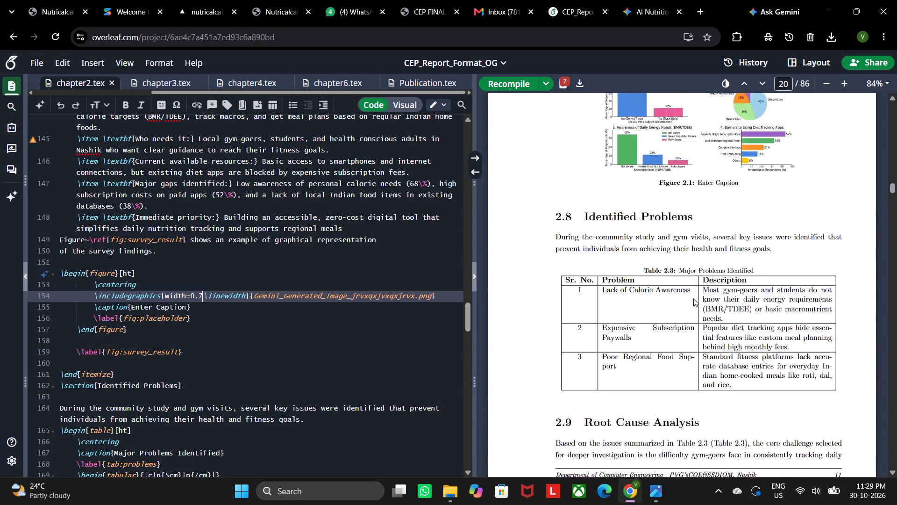
scroll(693, 298, up, 2)
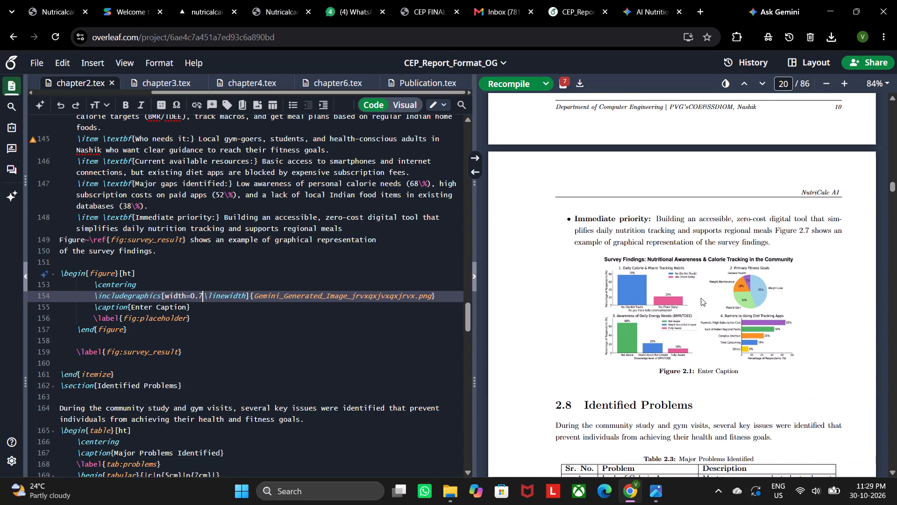
Replace the survey figure's placeholder caption text with "Survey Findings: Nutritional Awareness" in chapter2.tex.
double_click(728, 370)
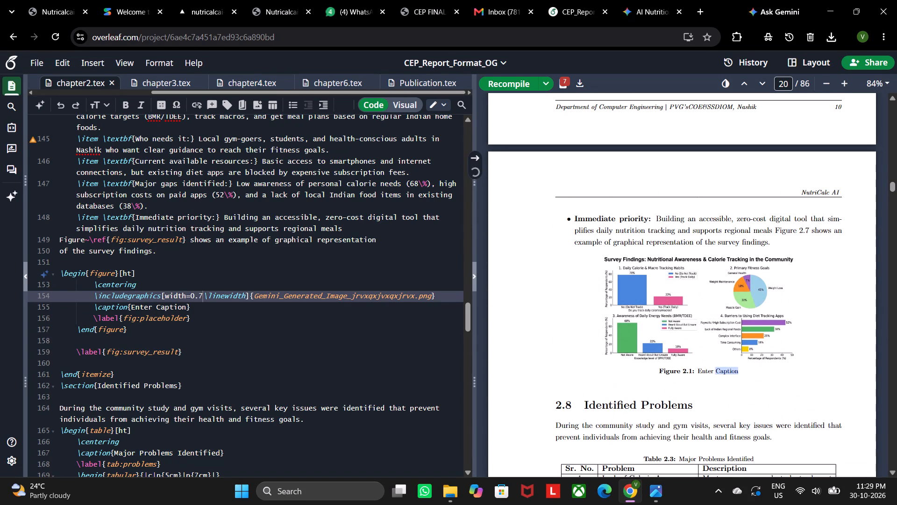
key(BackSpace)
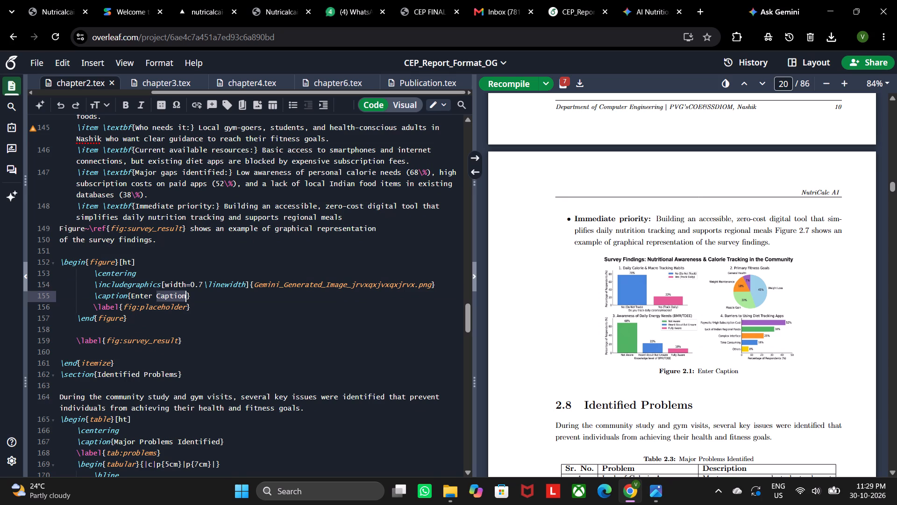
key(BackSpace)
key(BackSpace)
key(BackSpace)
key(BackSpace)
key(BackSpace)
key(BackSpace)
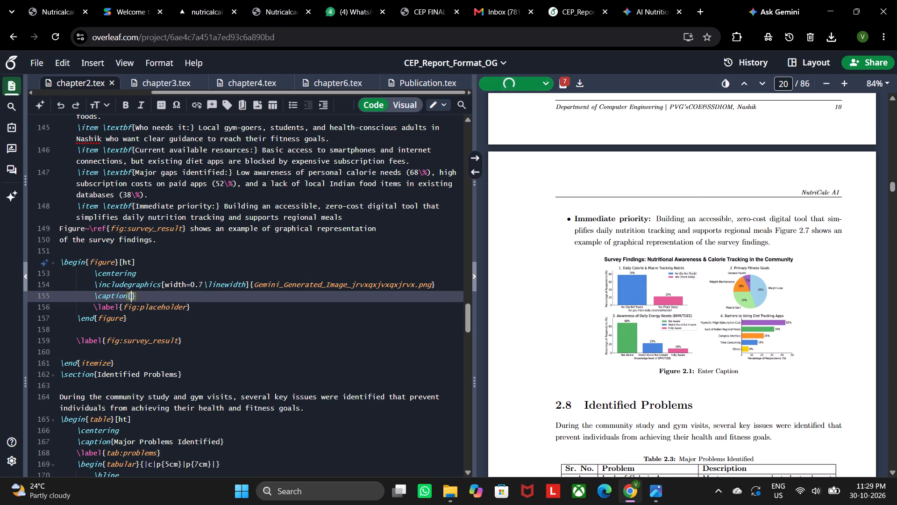
text(Surv)
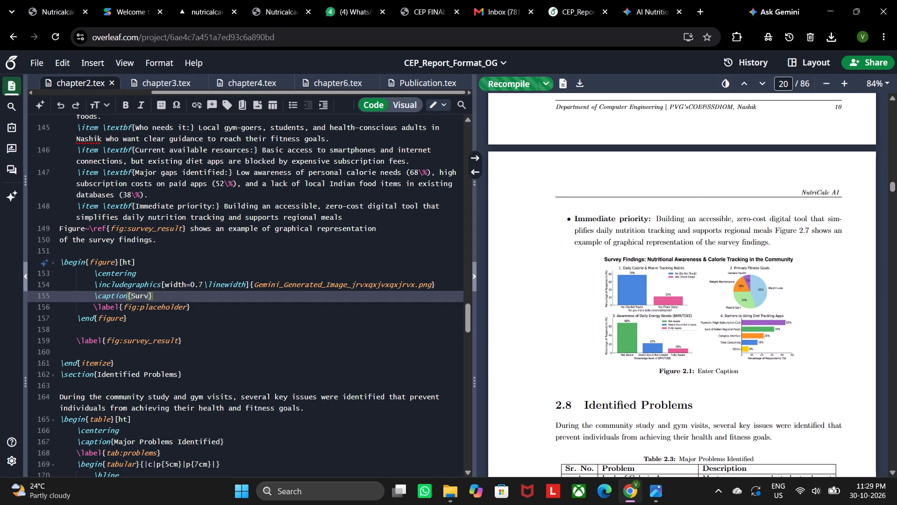
text(ey Findin)
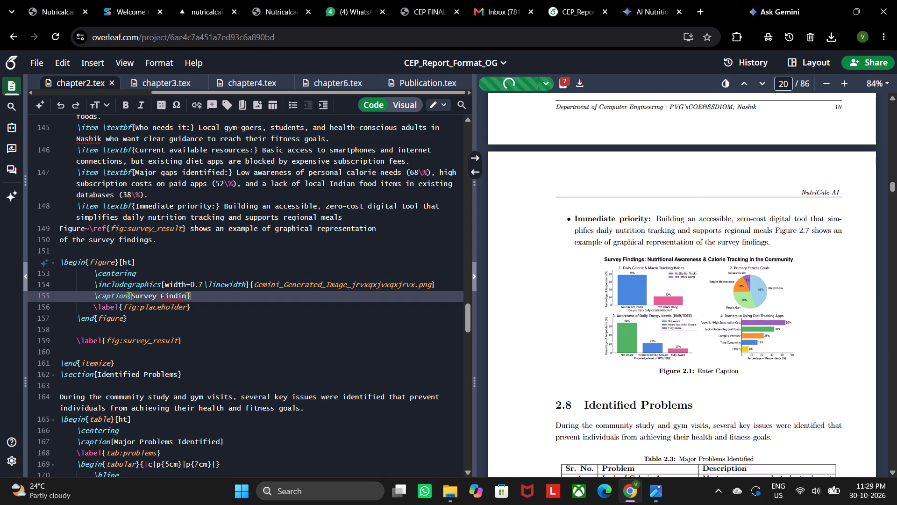
text(gs)
text(:)
key(space)
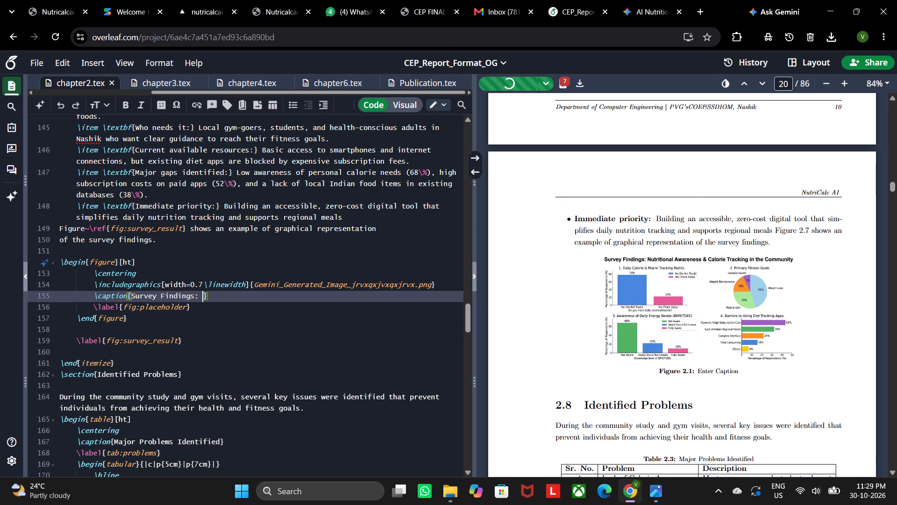
text(Nutri)
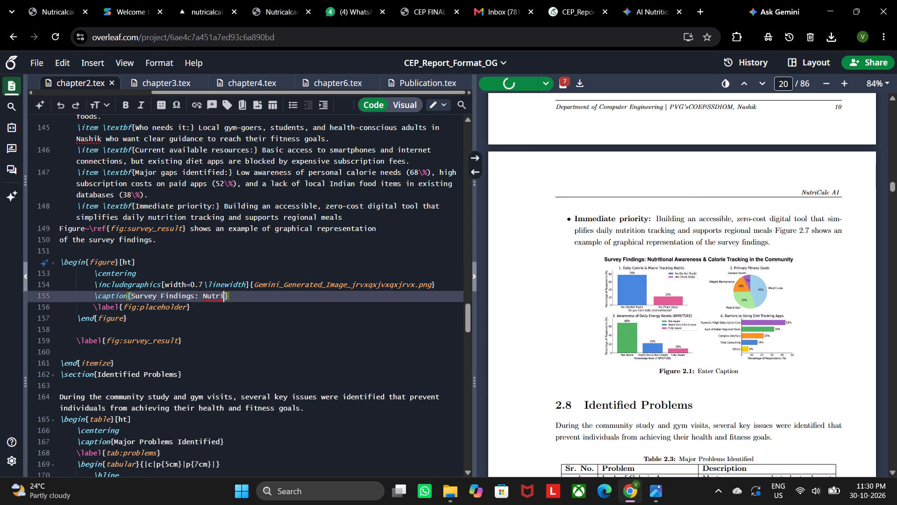
text(tional)
key(space)
key(shift+a)
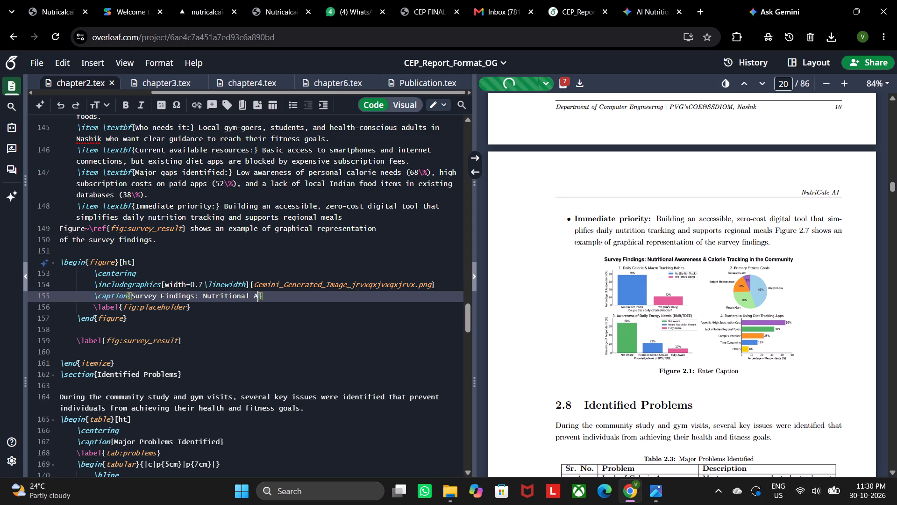
key(w)
text(ae)
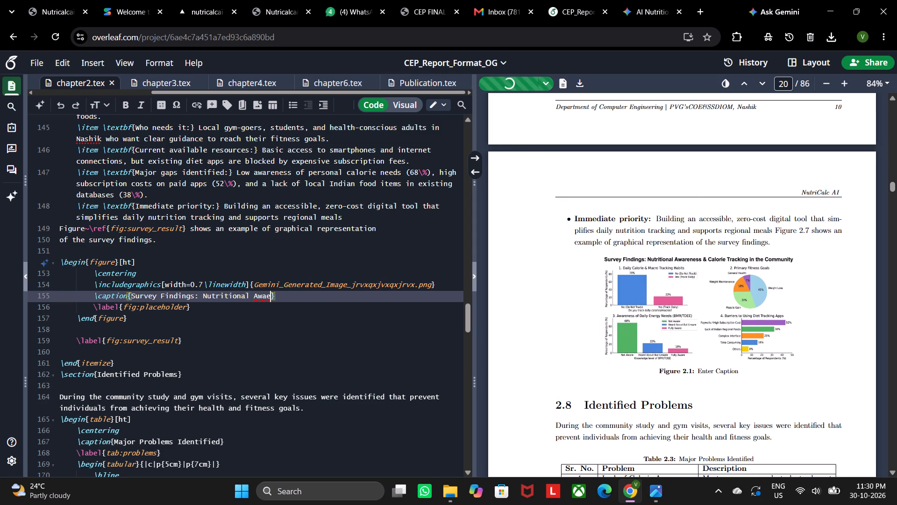
key(BackSpace)
key(r)
text(eness)
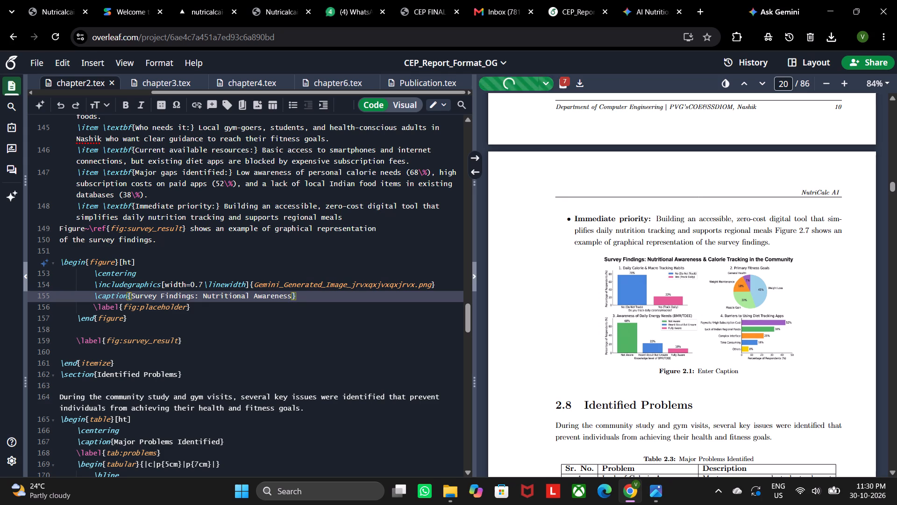
Extend the survey figure's caption with "\& Calorie Tracking community" after the word Awareness.
key(space)
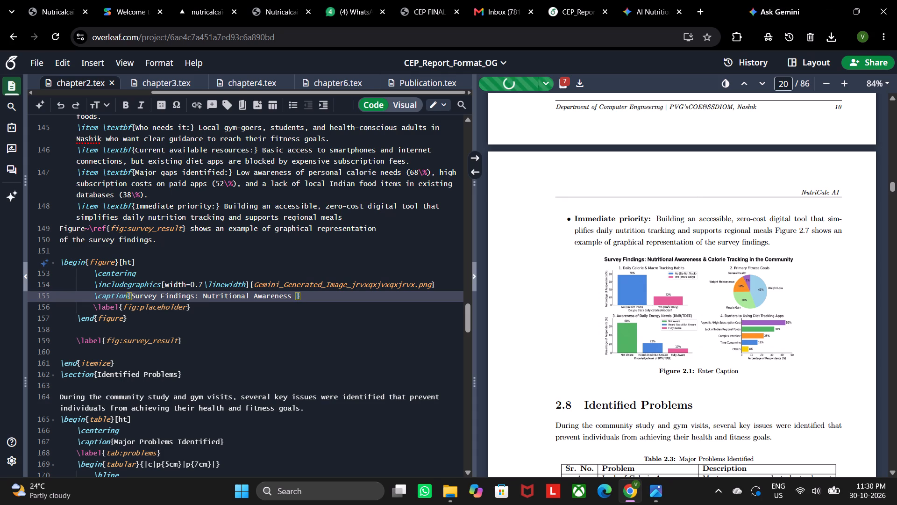
key(backslash)
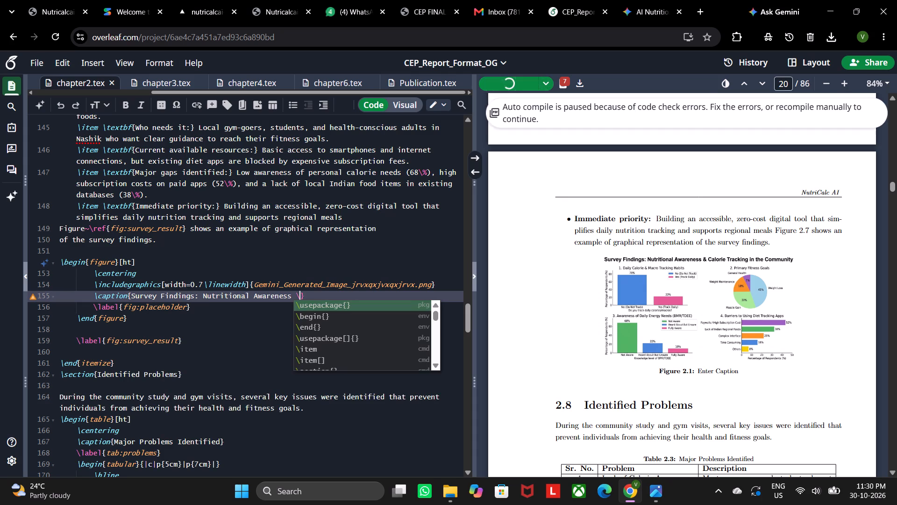
key(shift+ampersand)
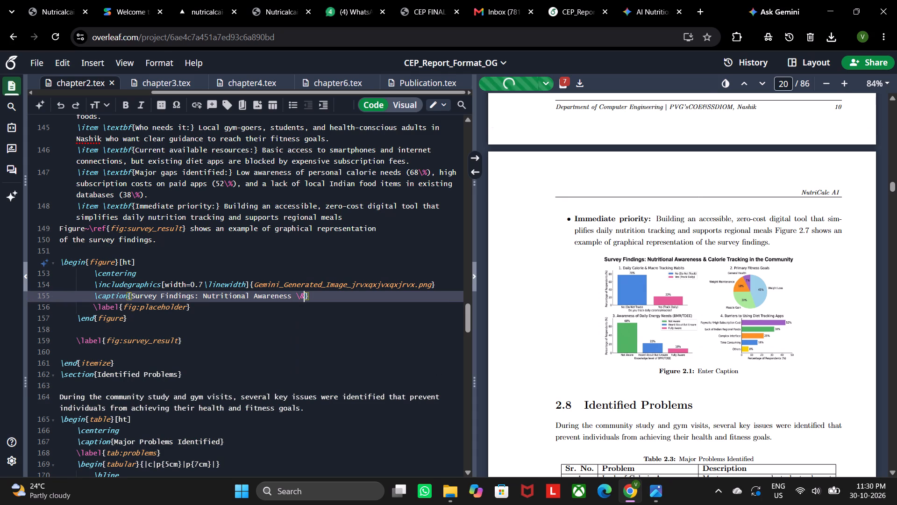
key(space)
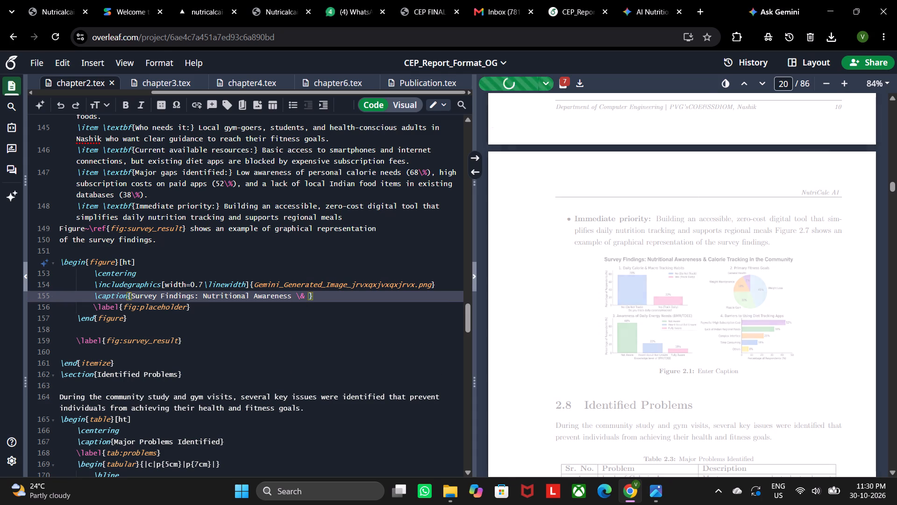
text(Calorue)
key(BackSpace)
key(BackSpace)
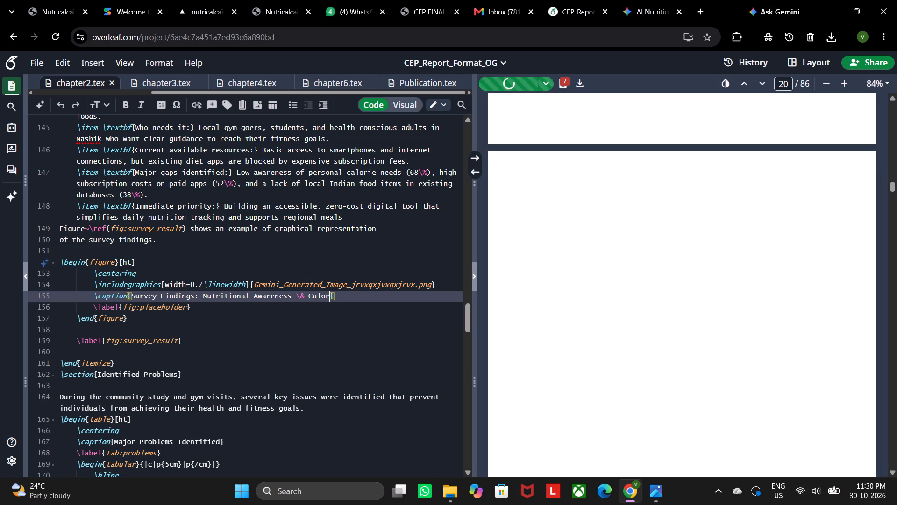
text(ies)
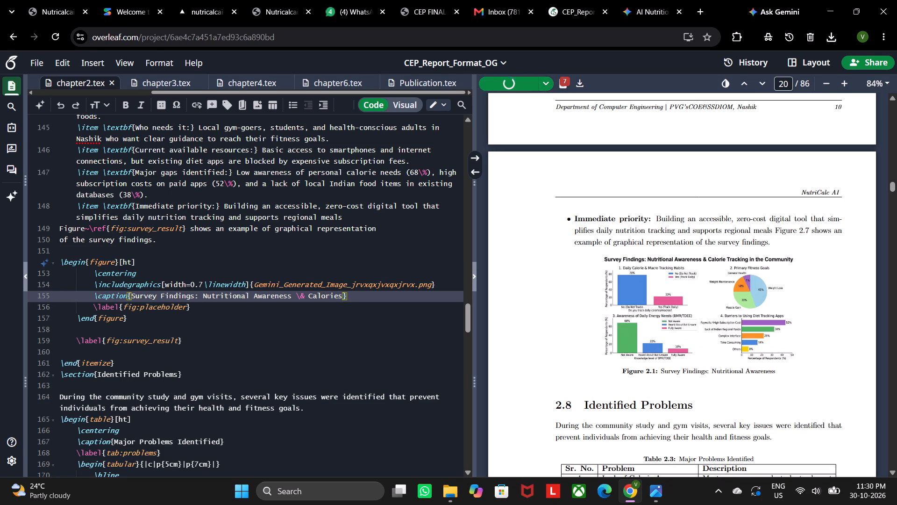
key(BackSpace)
key(space)
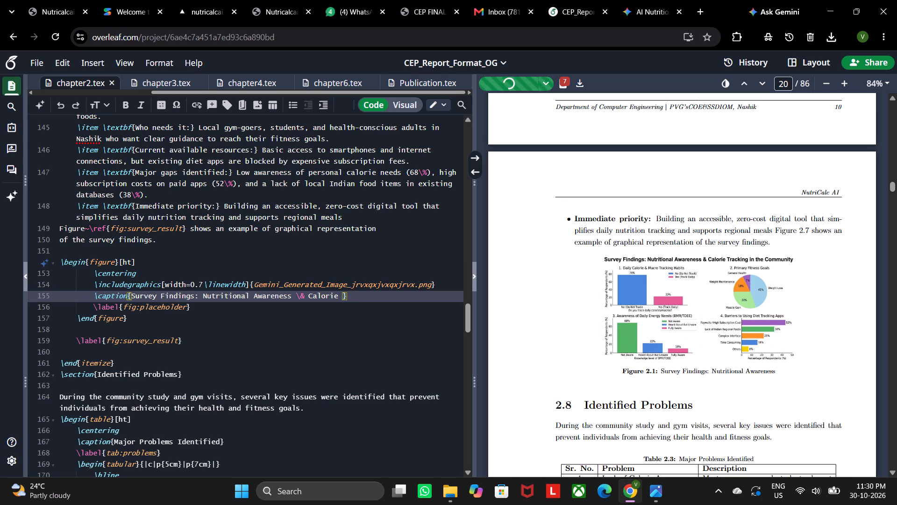
text(Tra)
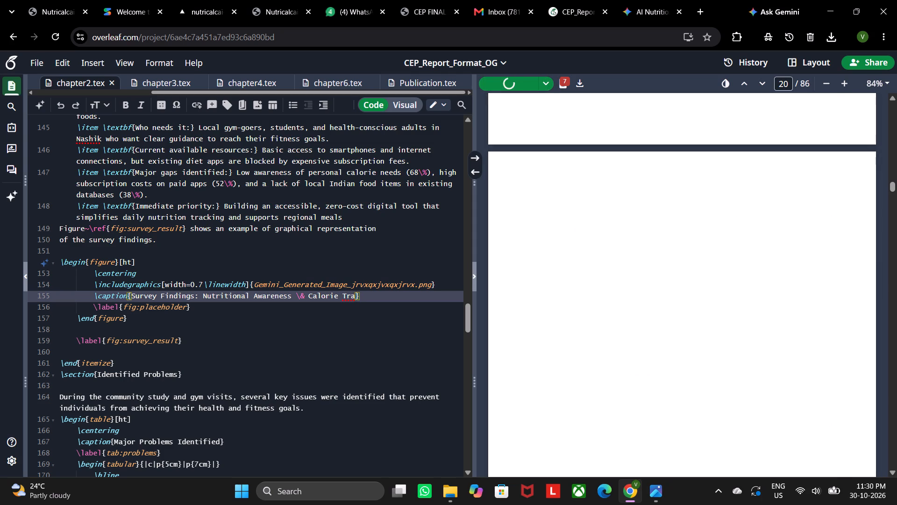
text(cker)
key(BackSpace)
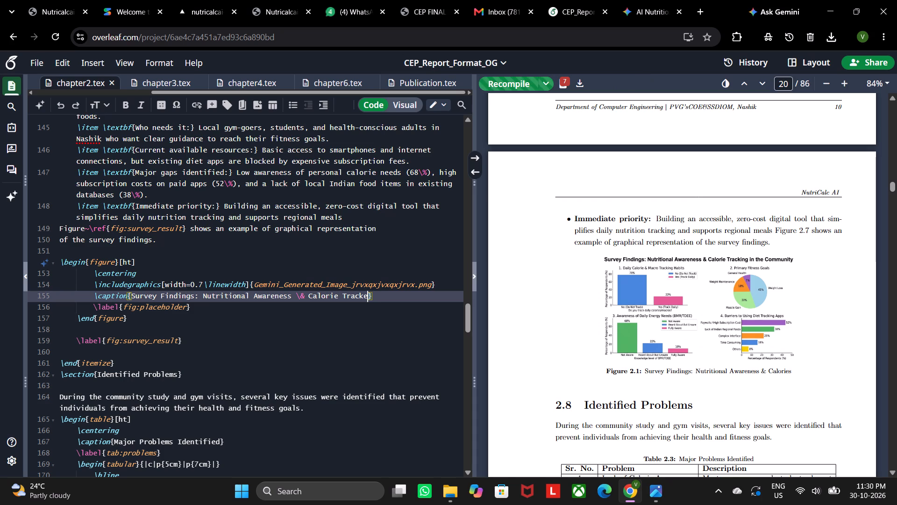
key(BackSpace)
text(ing community)
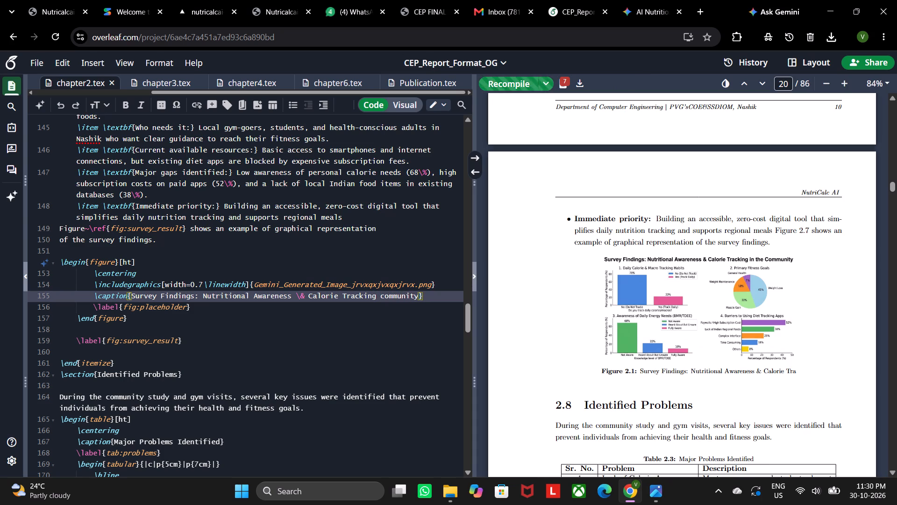
key(BackSpace)
key(BackSpace)
key(BackSpace)
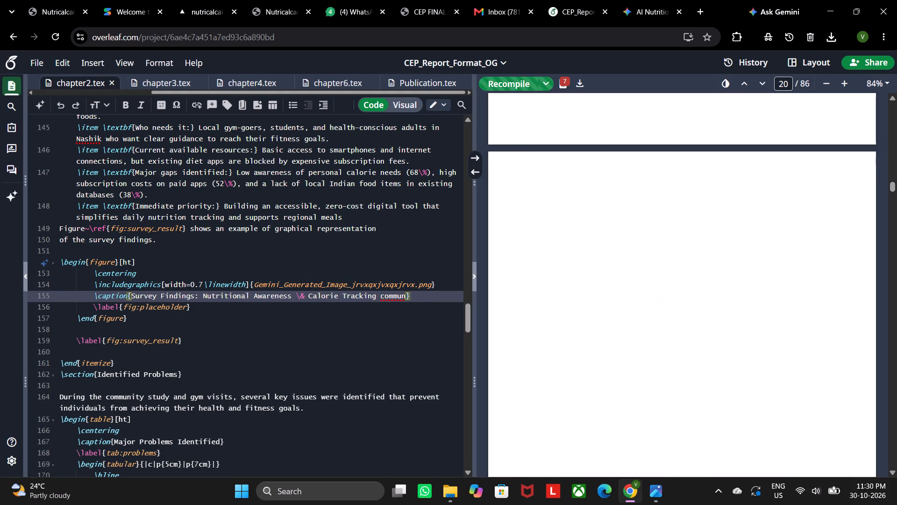
text(ity)
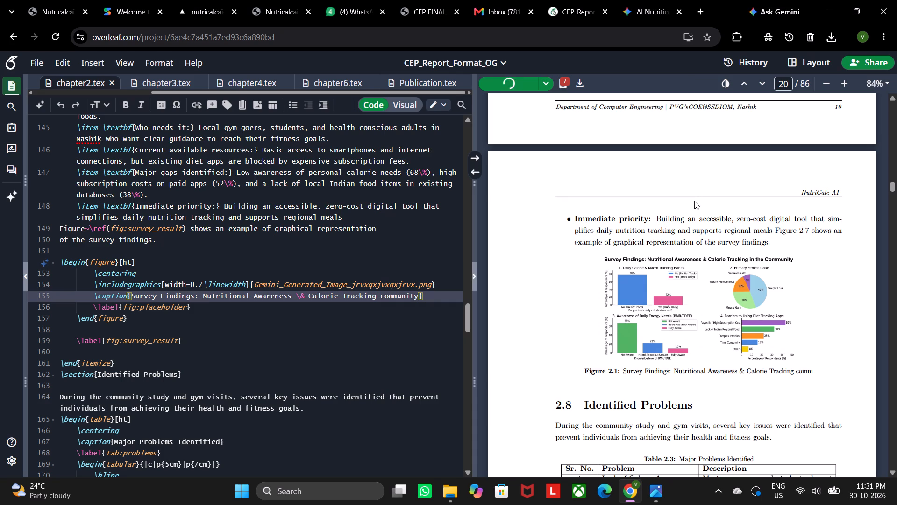
Remove the space after the colon in the survey figure's caption.
click(204, 297)
key(BackSpace)
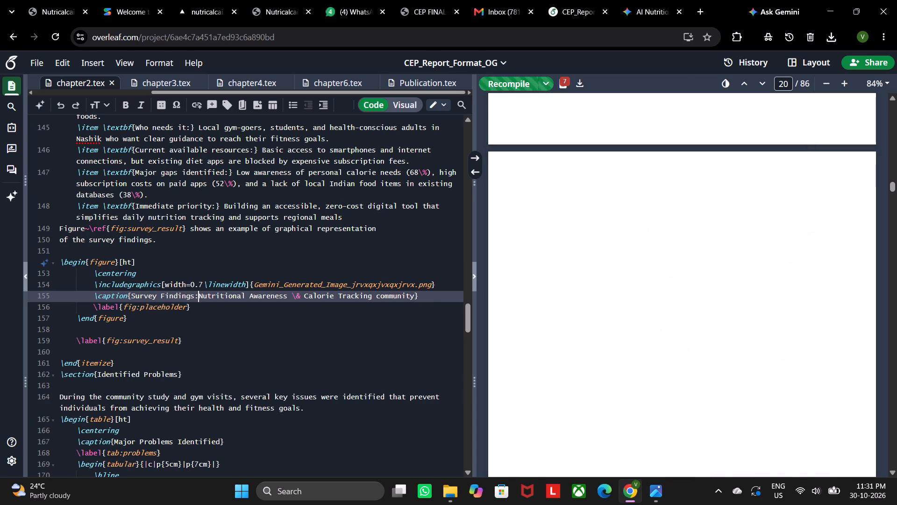
key(Right)
key(Right)
key(Right)
key(Right)
key(Right)
key(Right)
key(Right)
key(Right)
key(Right)
key(Right)
key(Right)
key(Right)
key(Right)
key(Right)
key(Right)
key(Right)
key(Right)
key(Right)
key(Right)
key(Right)
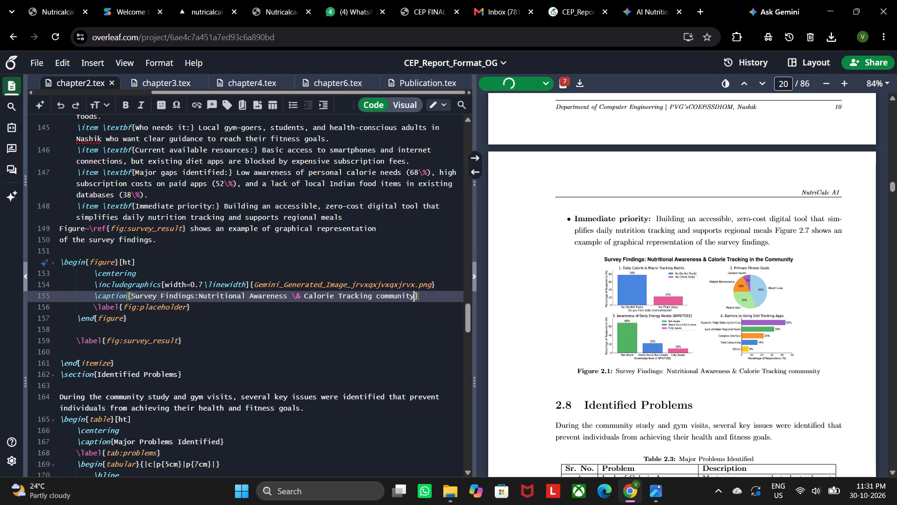
key(space)
key(shift+parenleft)
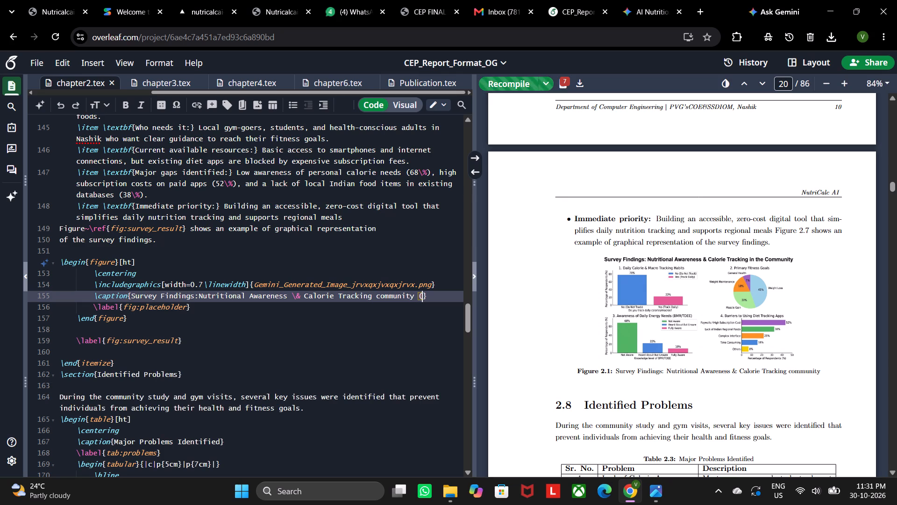
key(shift+parenright)
key(Left)
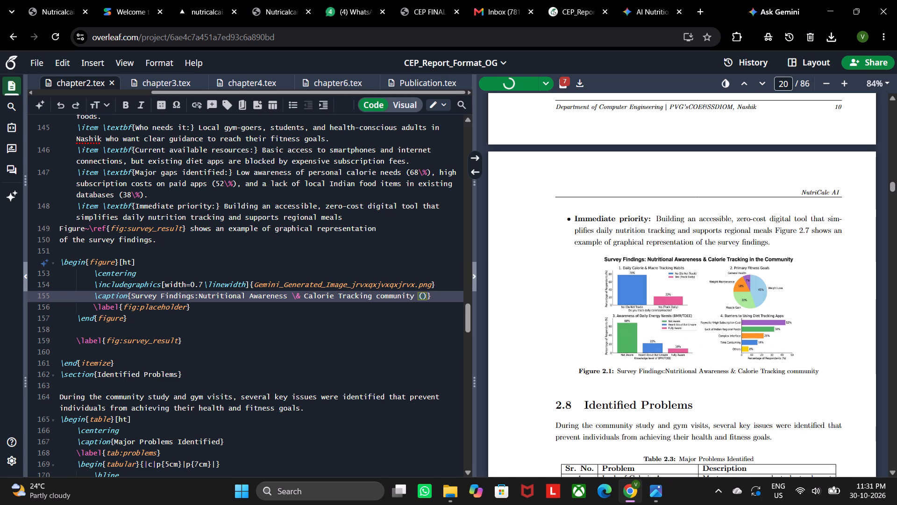
text(Credit)
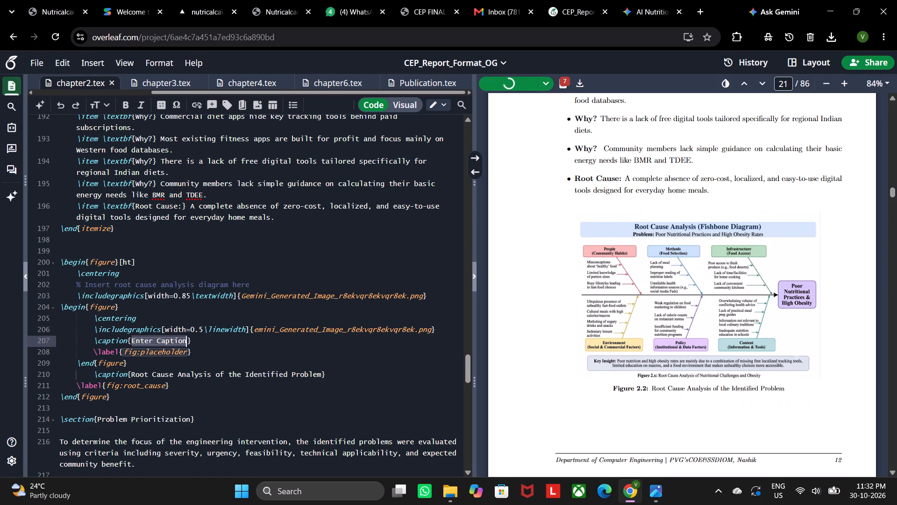
Delete the root cause figure's old centering, comment and 0.85 textwidth image lines plus the nested \begin{figure}, keeping \begin{figure}[ht].
drag(128, 308, 90, 298)
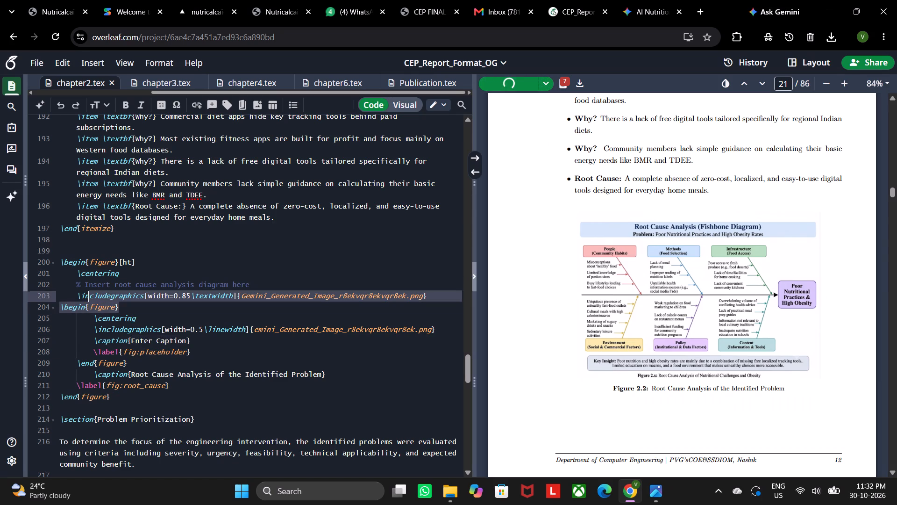
drag(90, 298, 70, 275)
key(BackSpace)
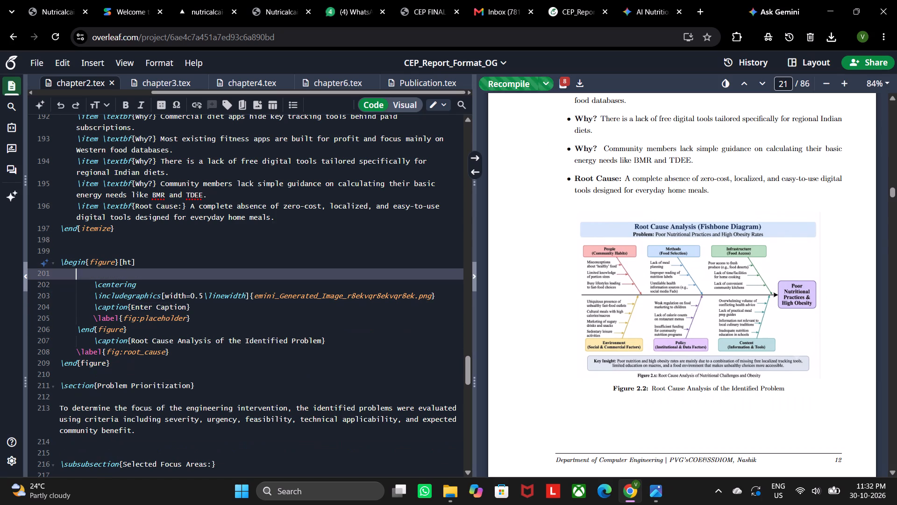
key(BackSpace)
key(BackSpace)
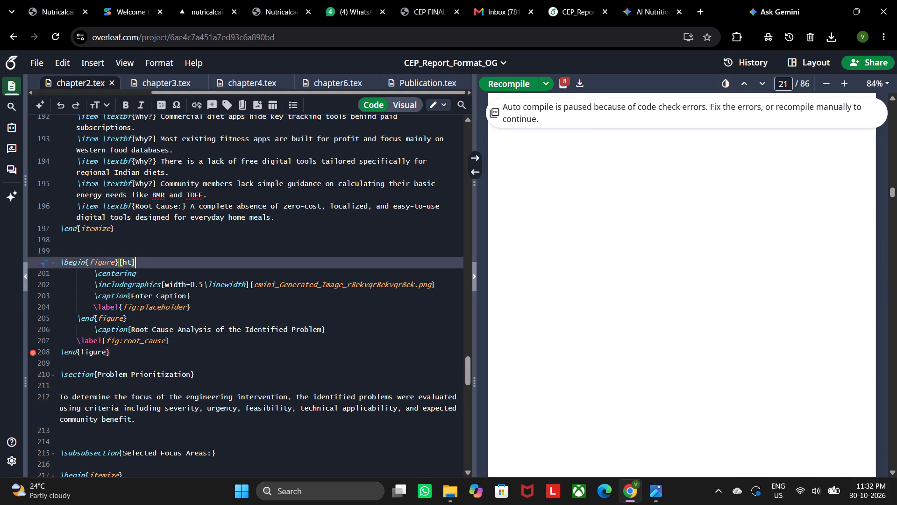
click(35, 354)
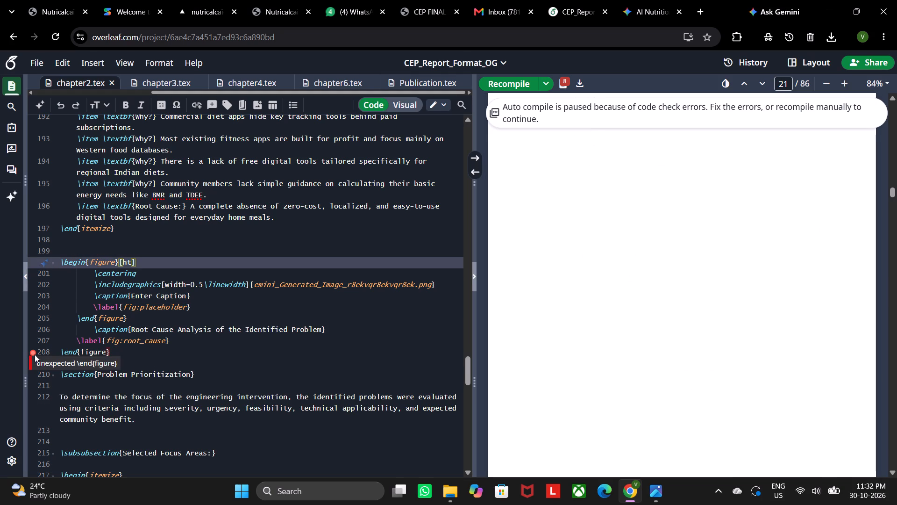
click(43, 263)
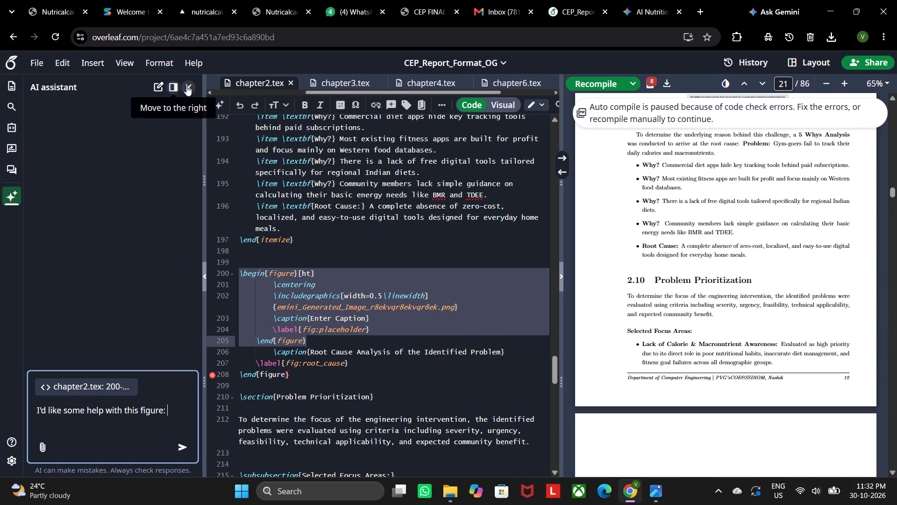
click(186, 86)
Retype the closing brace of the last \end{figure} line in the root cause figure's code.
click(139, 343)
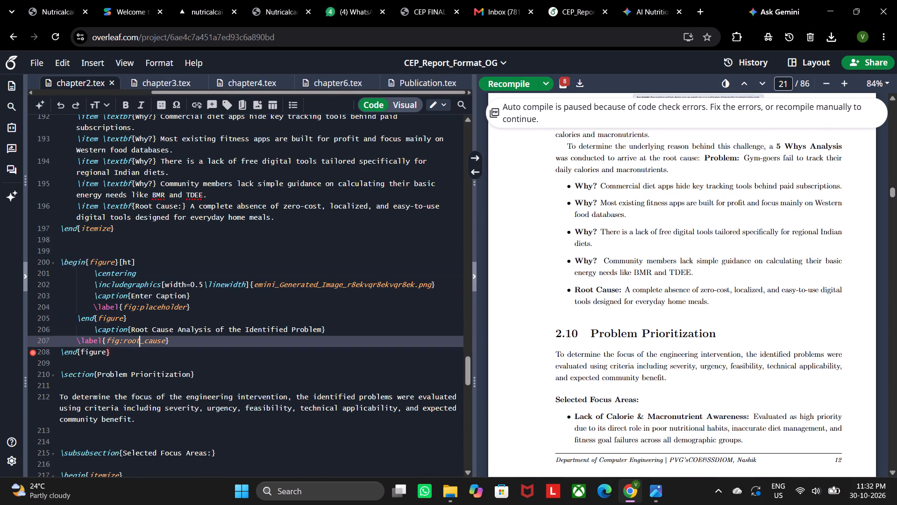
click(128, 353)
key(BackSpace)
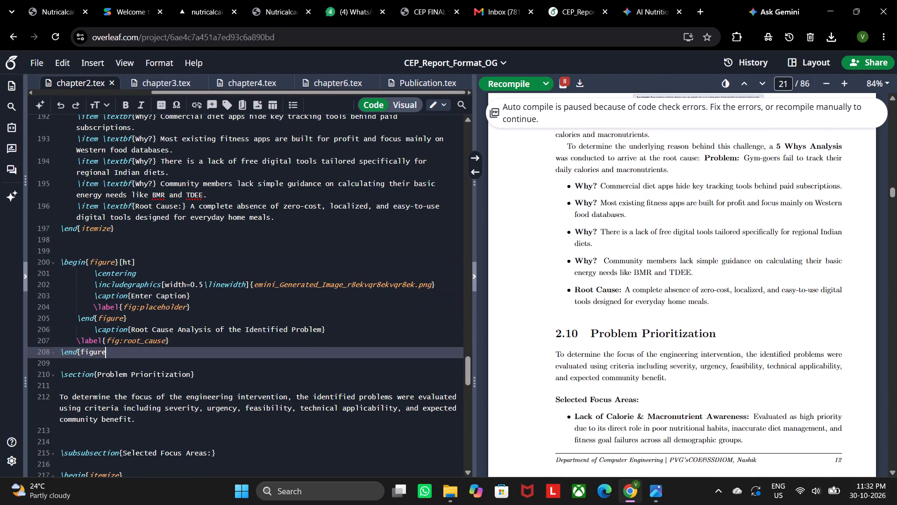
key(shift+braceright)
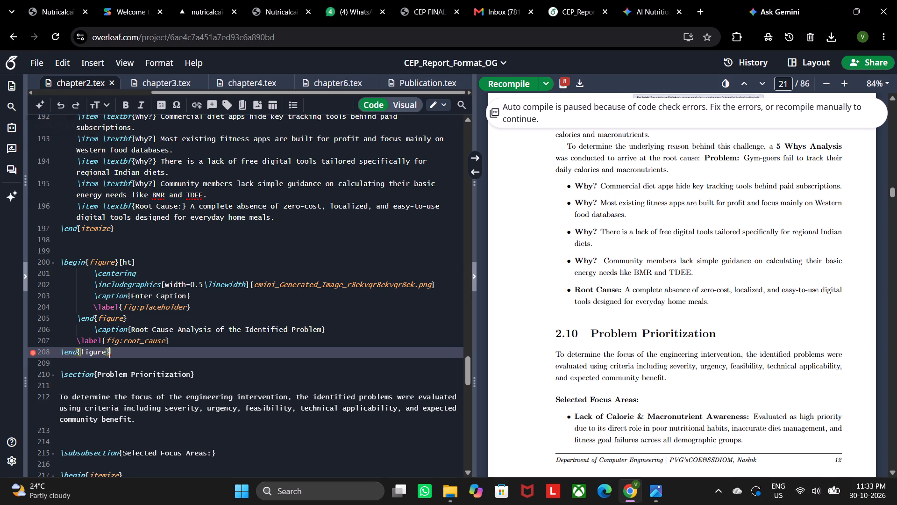
Delete the old "Root Cause Analysis of the Identified Problem" caption line and the extra \end{figure} above it.
drag(78, 317, 329, 329)
click(329, 329)
key(BackSpace)
key(BackSpace)
key(BackSpace)
key(BackSpace)
key(BackSpace)
key(BackSpace)
key(BackSpace)
key(BackSpace)
key(BackSpace)
key(BackSpace)
key(BackSpace)
key(BackSpace)
key(BackSpace)
key(BackSpace)
key(BackSpace)
key(BackSpace)
key(BackSpace)
key(BackSpace)
key(BackSpace)
key(BackSpace)
key(BackSpace)
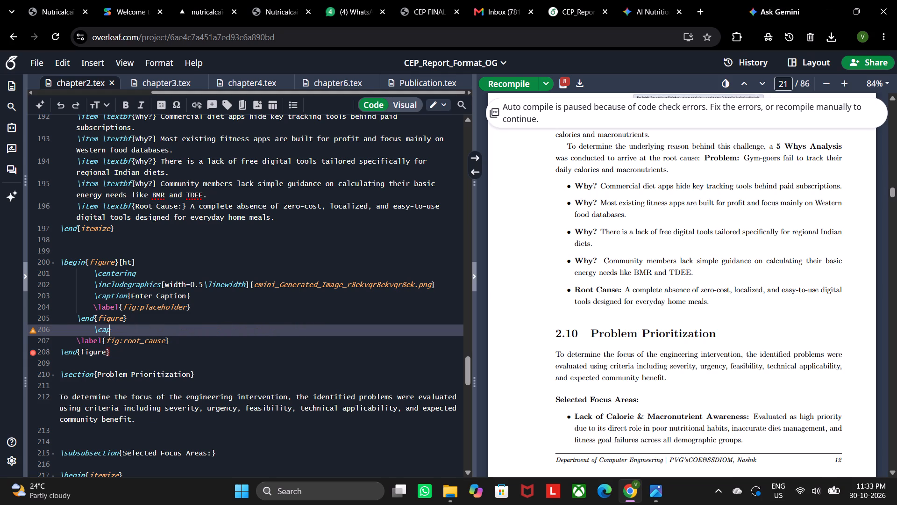
key(BackSpace)
key(BackSpace)
key(BackSpace)
key(BackSpace)
key(BackSpace)
key(BackSpace)
key(BackSpace)
key(BackSpace)
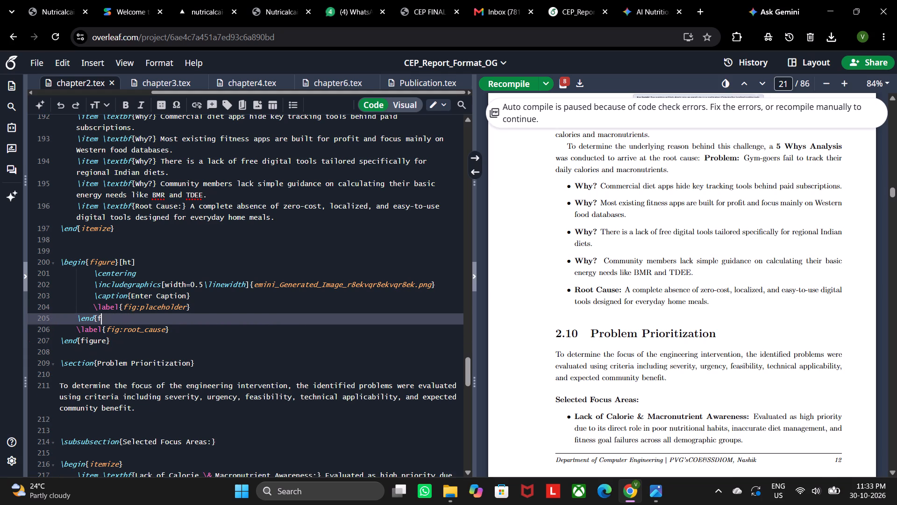
key(BackSpace)
key(BackSpace)
key(BackSpace)
key(BackSpace)
key(BackSpace)
key(BackSpace)
key(BackSpace)
key(BackSpace)
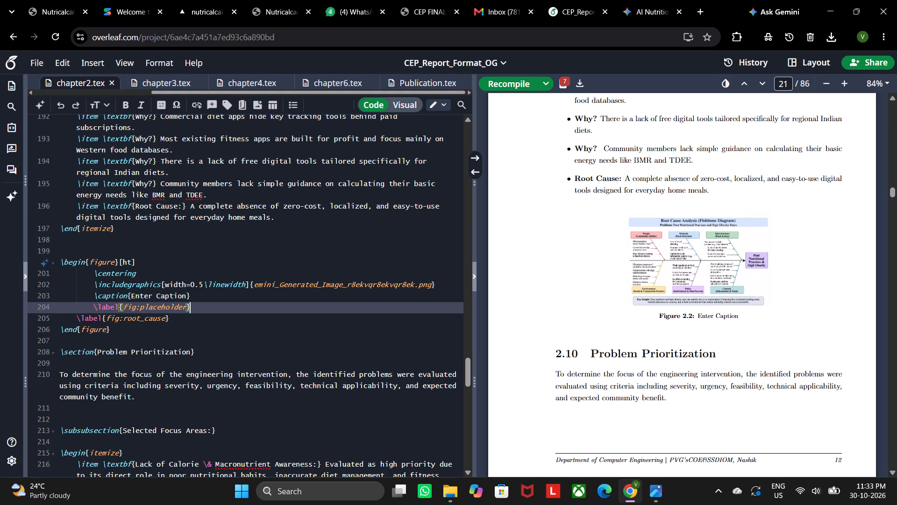
Examine the compiled pages from Problem Prioritization through the Final Problem Statement, returning to the root cause figure.
scroll(583, 296, down, 4)
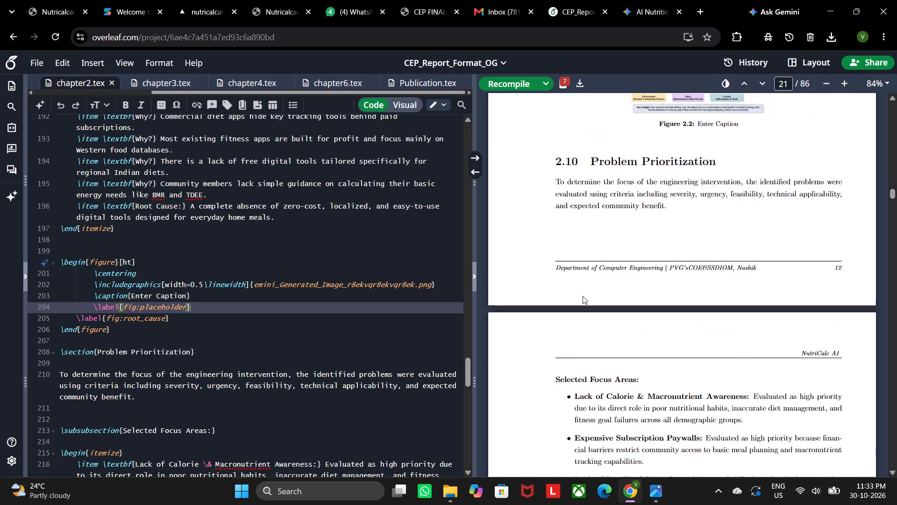
scroll(583, 296, down, 11)
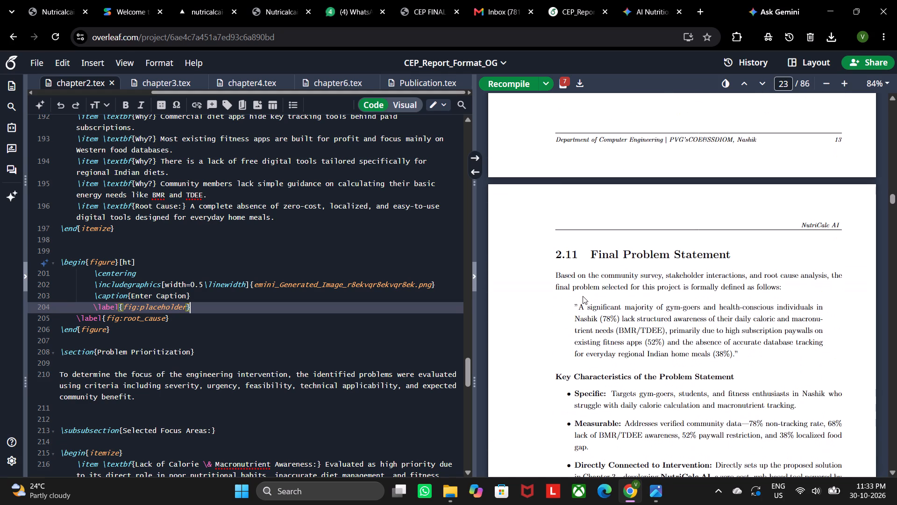
scroll(583, 296, down, 10)
scroll(583, 296, up, 5)
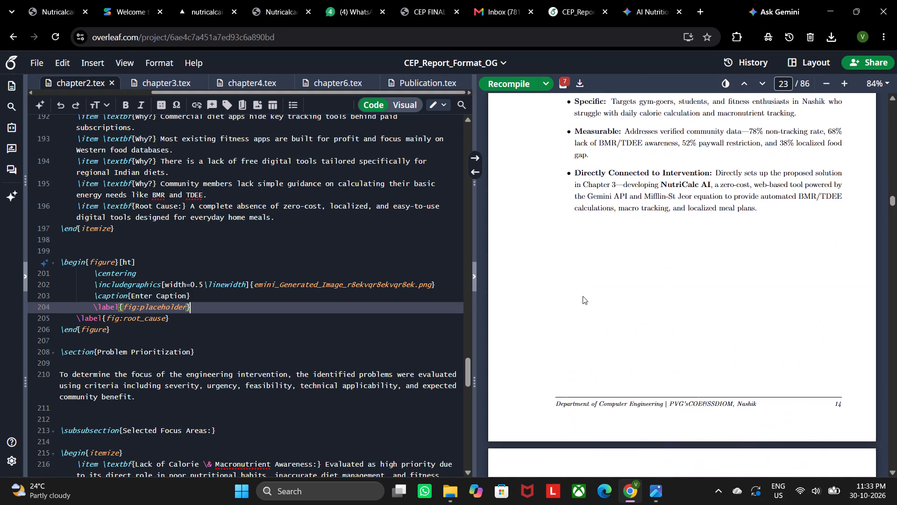
scroll(583, 296, up, 4)
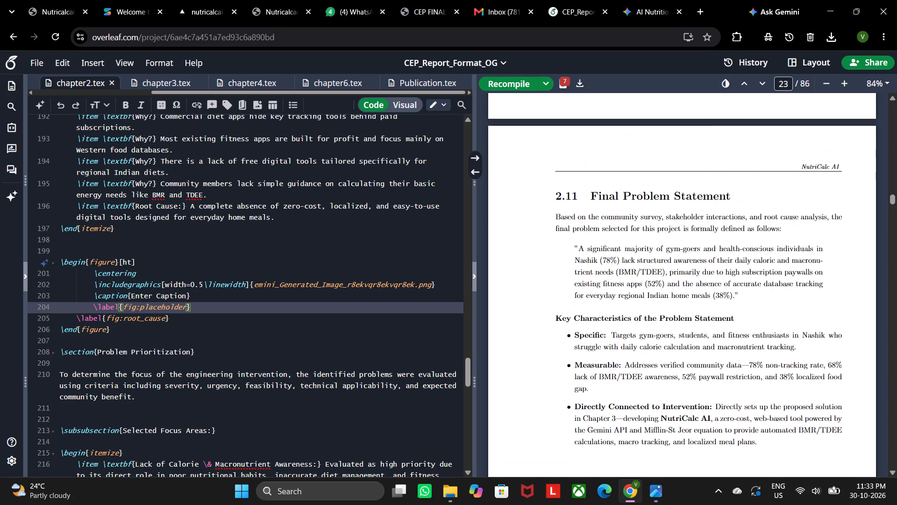
scroll(583, 296, up, 15)
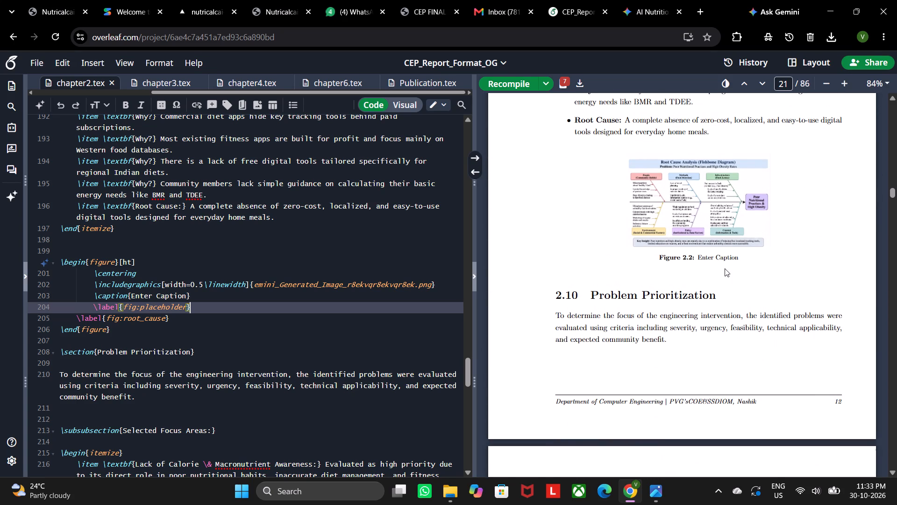
double_click(185, 297)
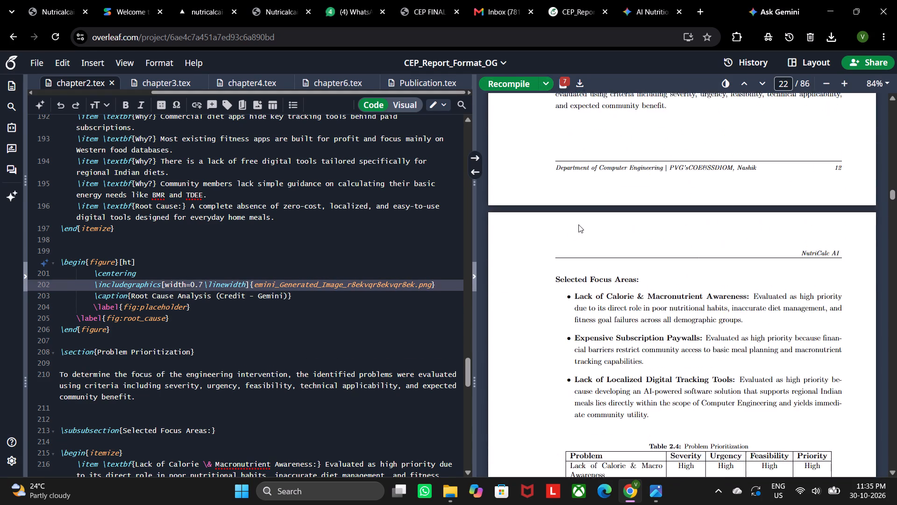
scroll(578, 224, up, 5)
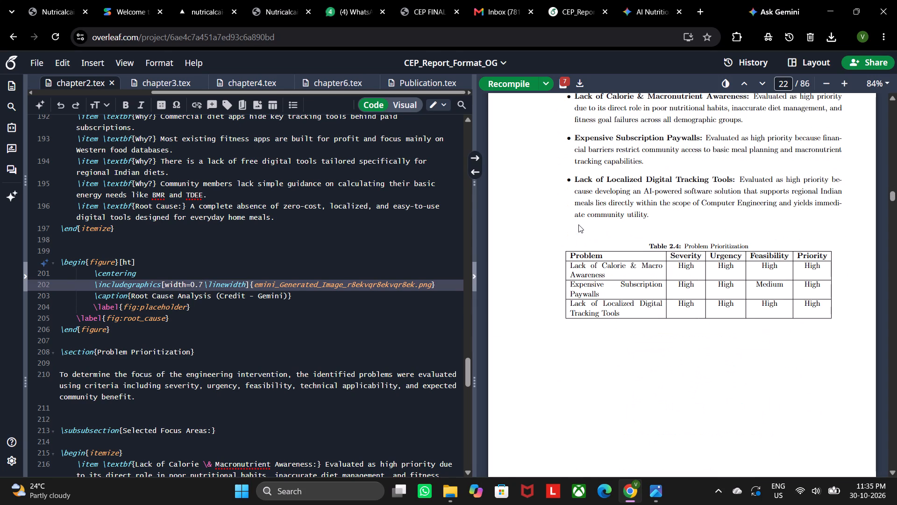
scroll(596, 205, up, 5)
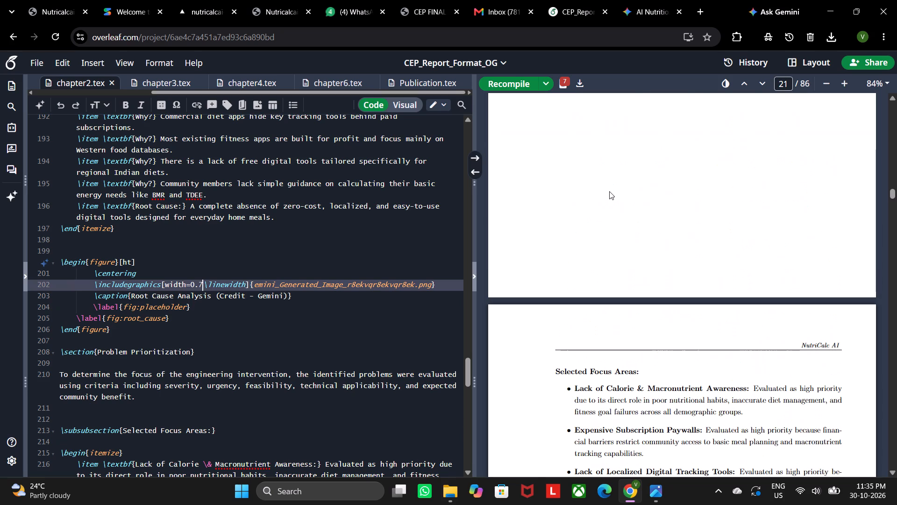
scroll(609, 191, up, 4)
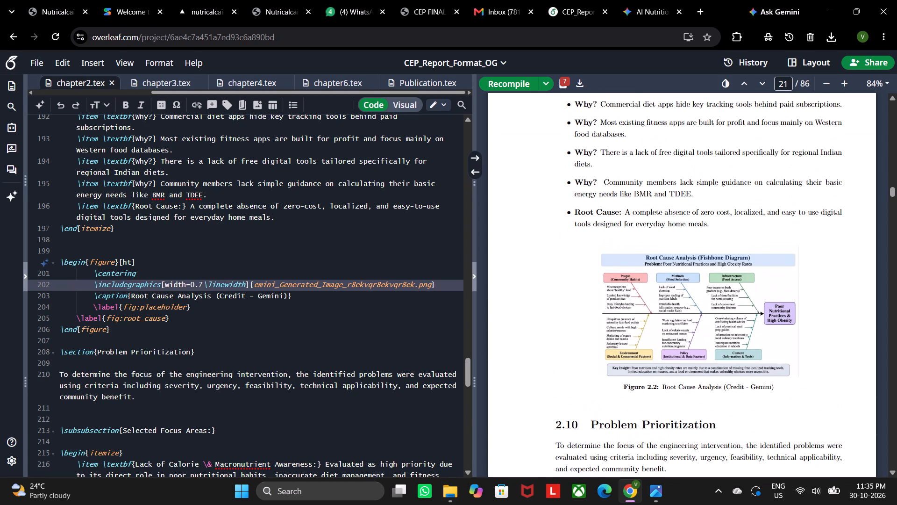
scroll(609, 191, up, 2)
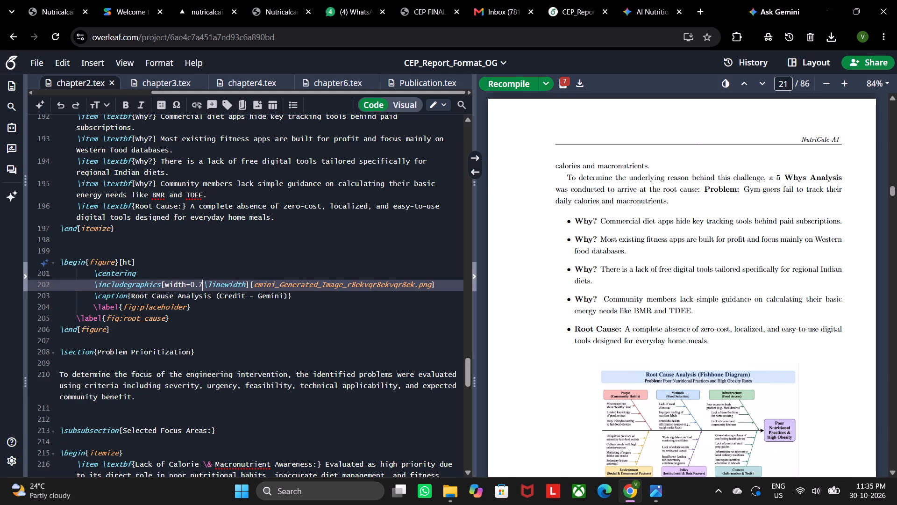
Switch to File Explorer's Downloads folder with the generated images.
click(445, 493)
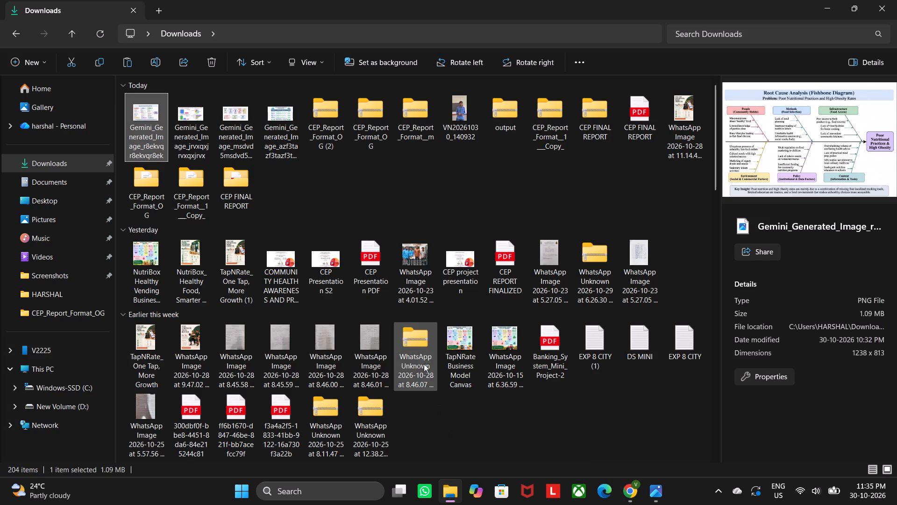
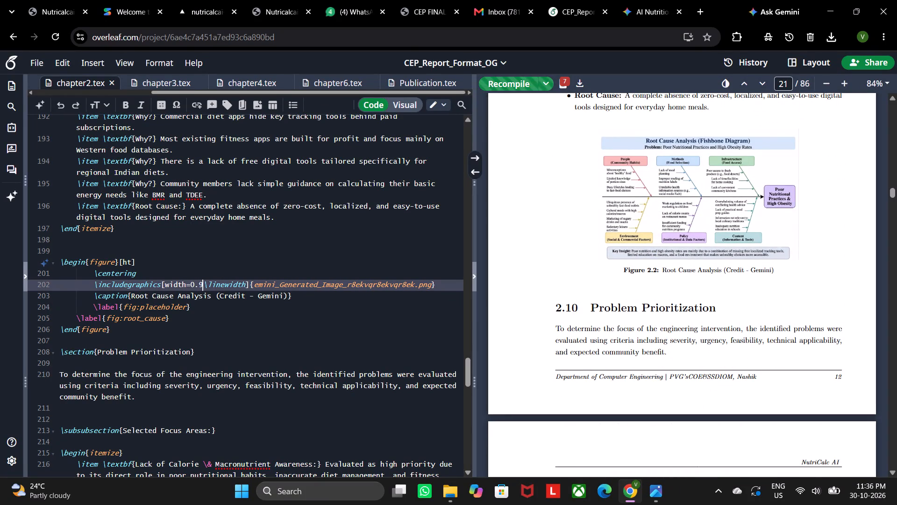
Insert a spaced hyphen after each of the four bold "Why?" labels in the Root Cause Analysis list of chapter2.tex.
scroll(658, 145, up, 4)
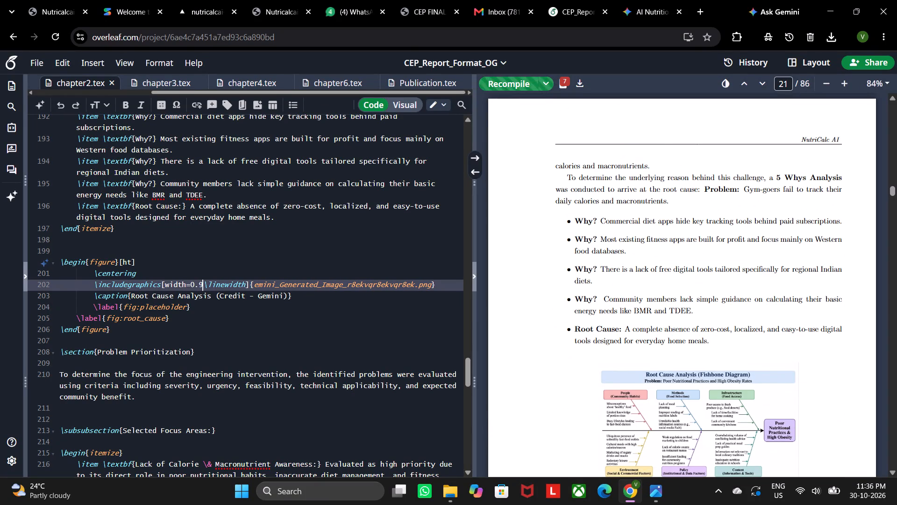
triple_click(589, 224)
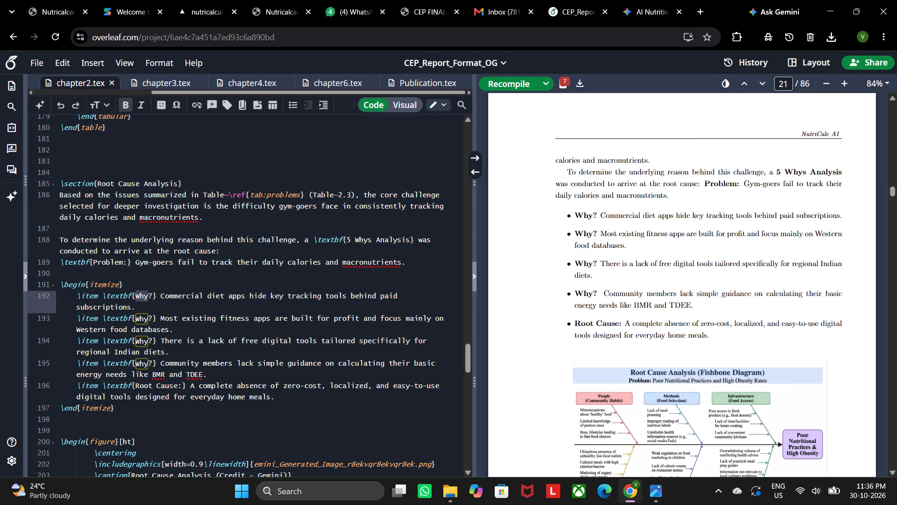
scroll(632, 265, down, 2)
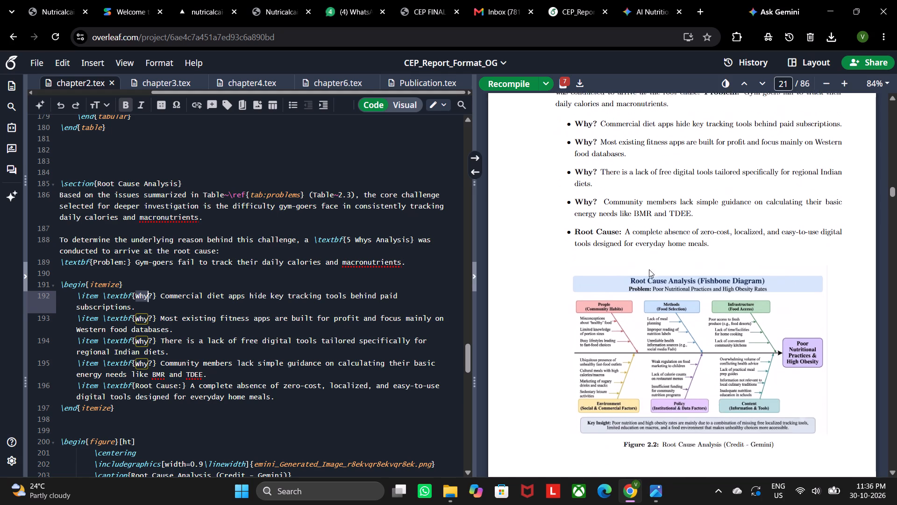
scroll(649, 269, down, 2)
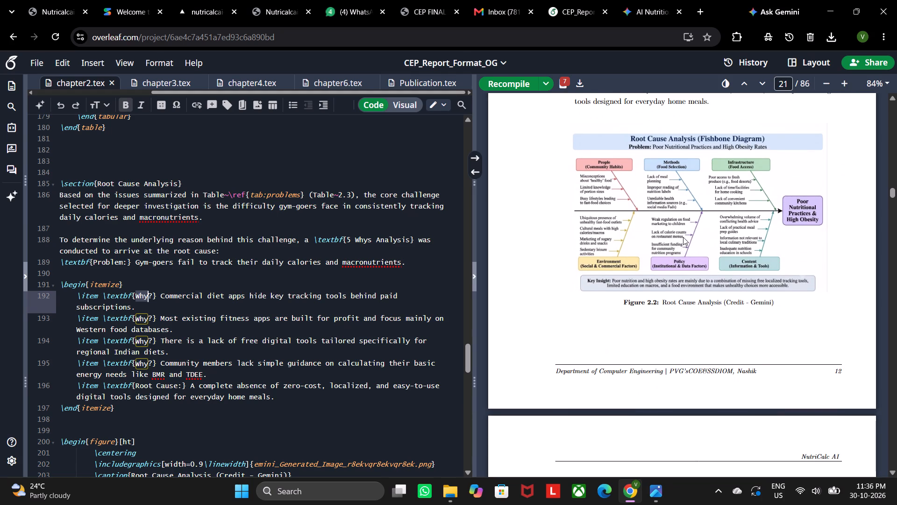
scroll(683, 237, up, 4)
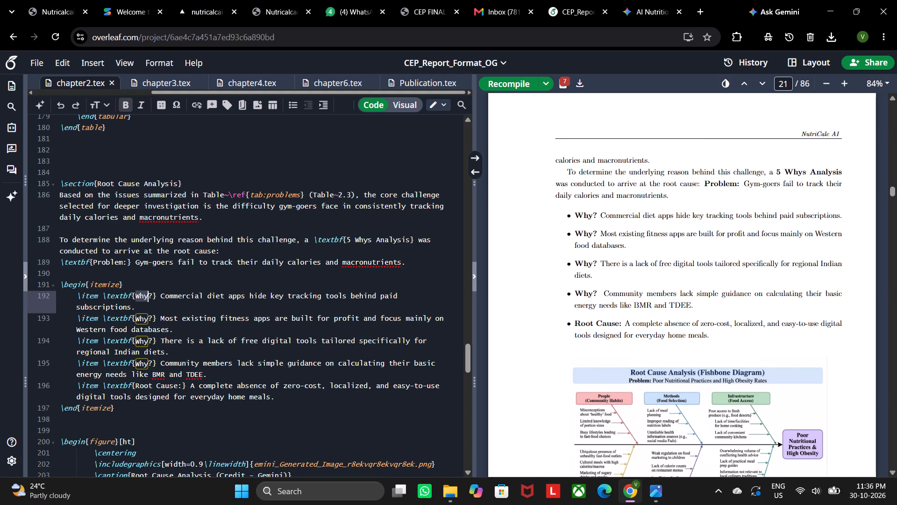
click(157, 293)
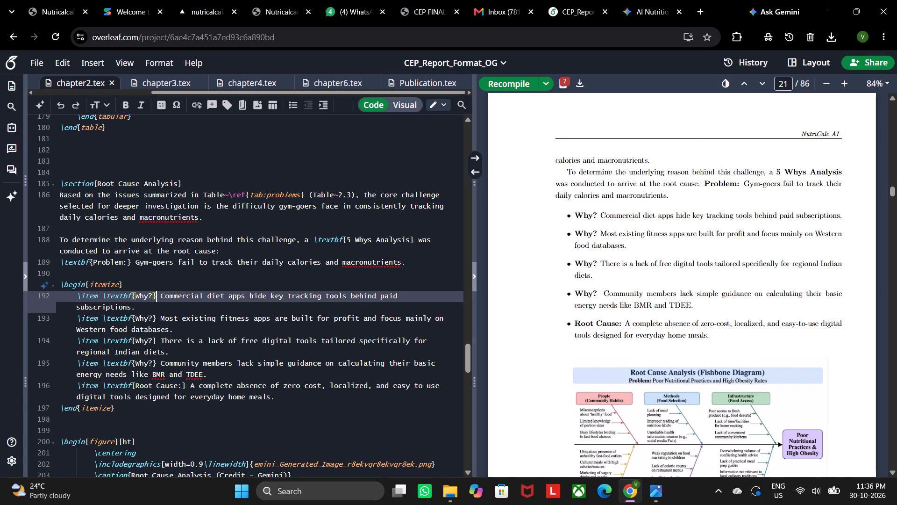
key(space)
text(-)
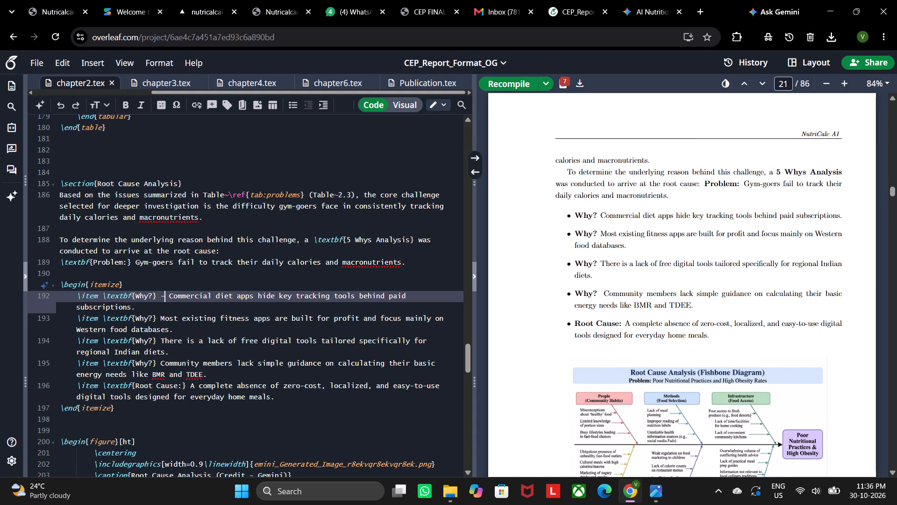
click(157, 317)
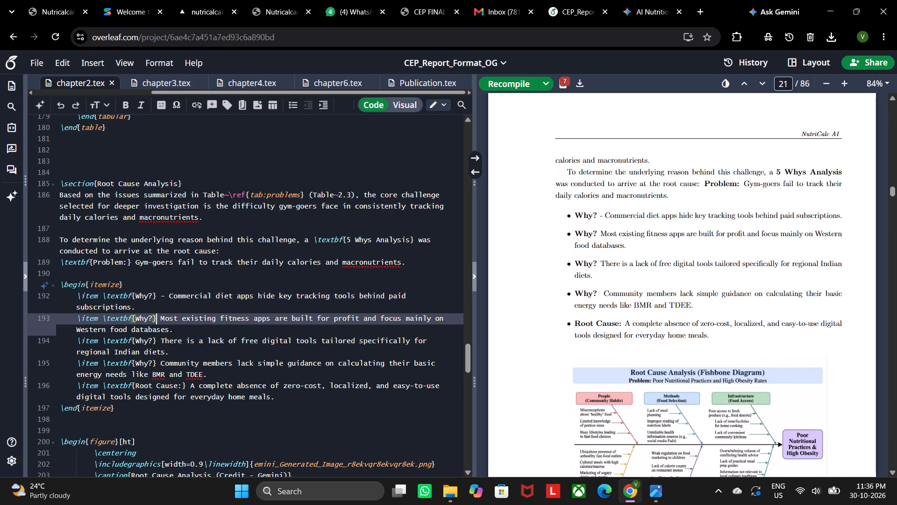
key(space)
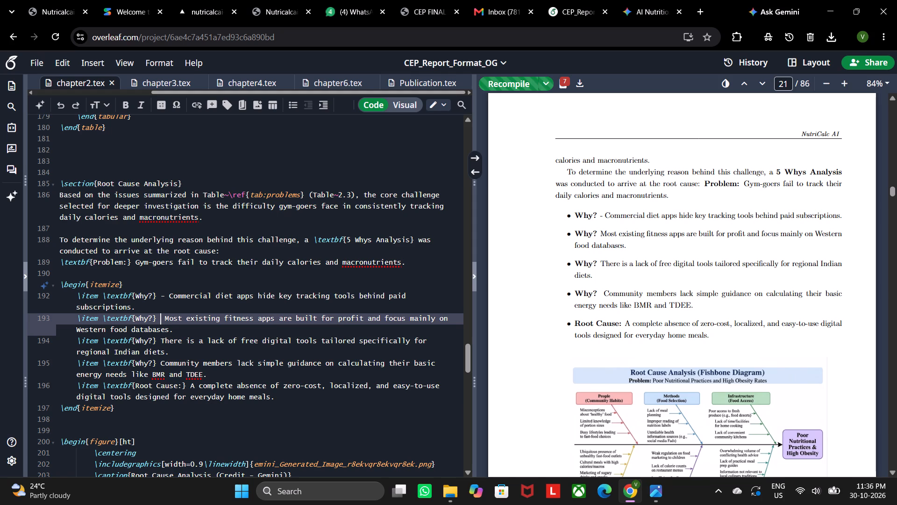
key(minus)
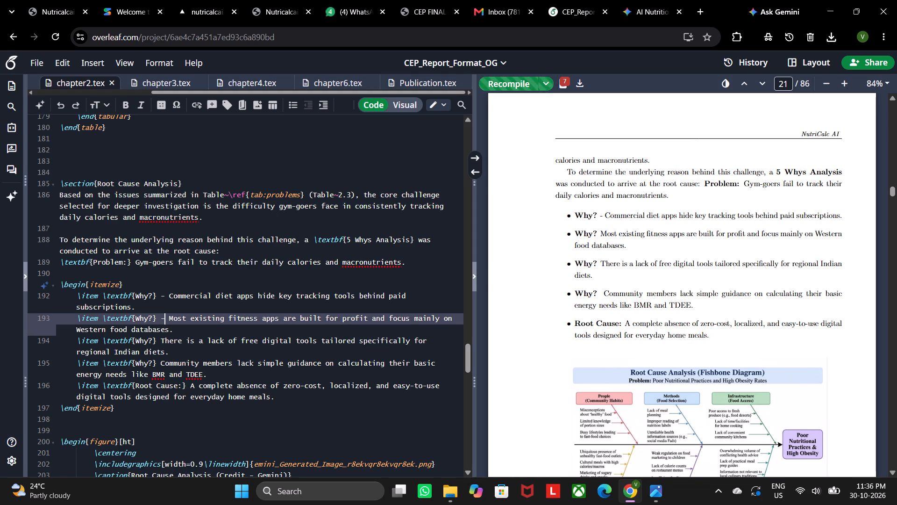
click(157, 339)
key(space)
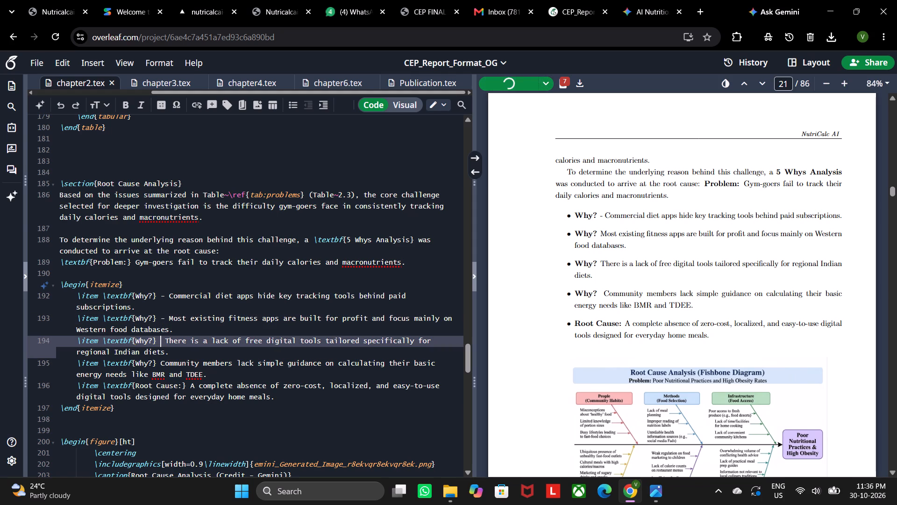
text(-)
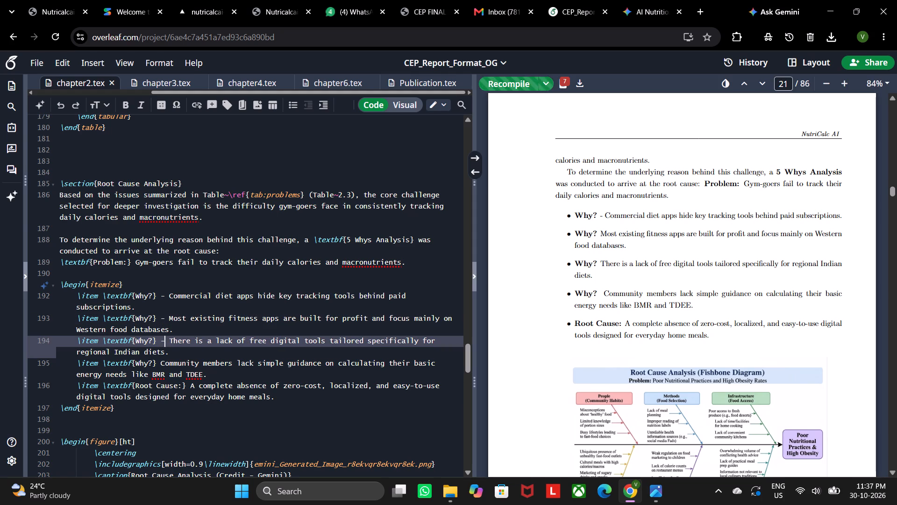
click(157, 361)
key(space)
key(minus)
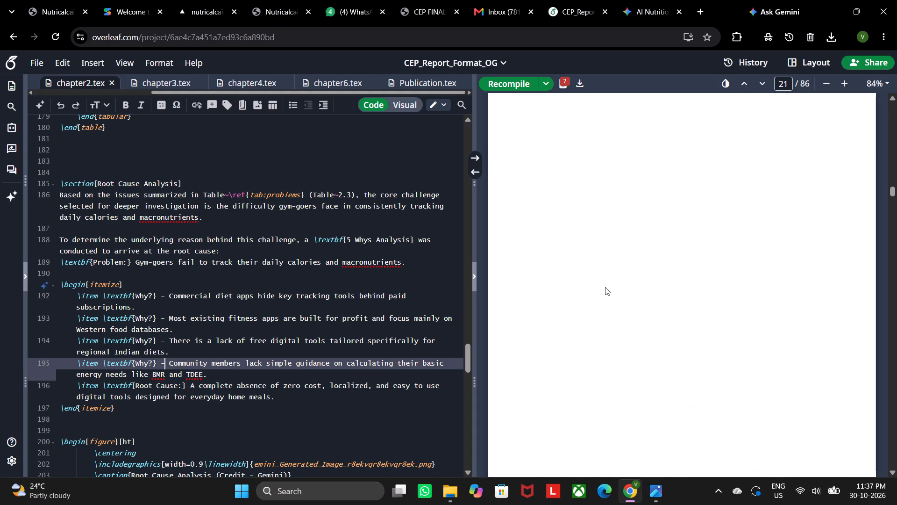
Examine the compiled pages from the root cause figure through Chapter 3 to the Community Intervention System figure, checking layout and content.
scroll(605, 286, down, 4)
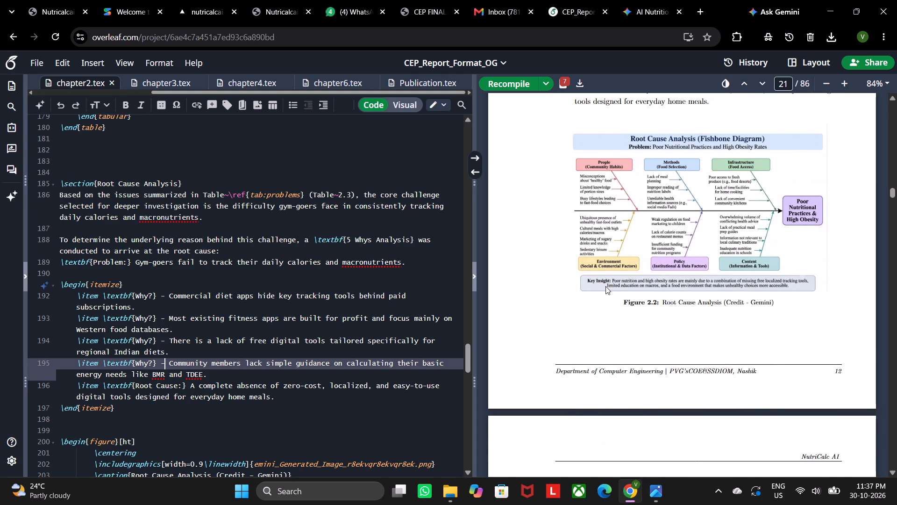
scroll(605, 286, down, 12)
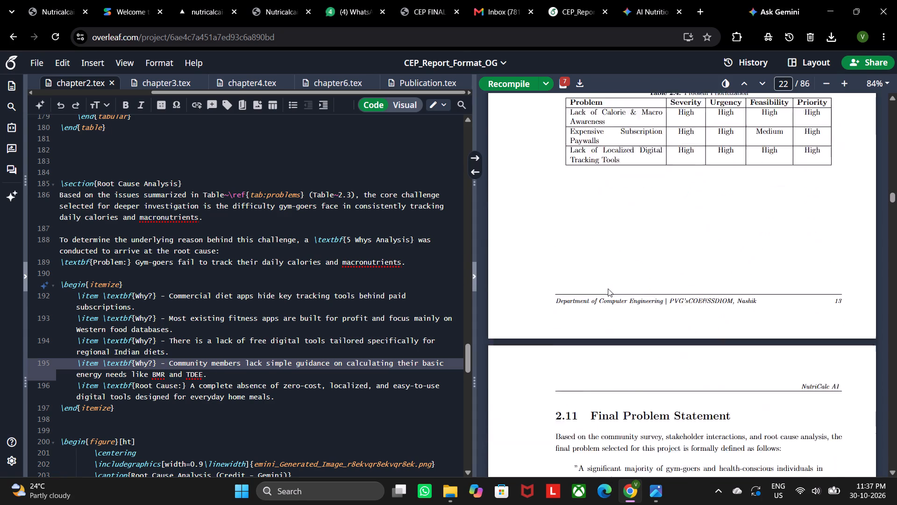
scroll(608, 289, down, 11)
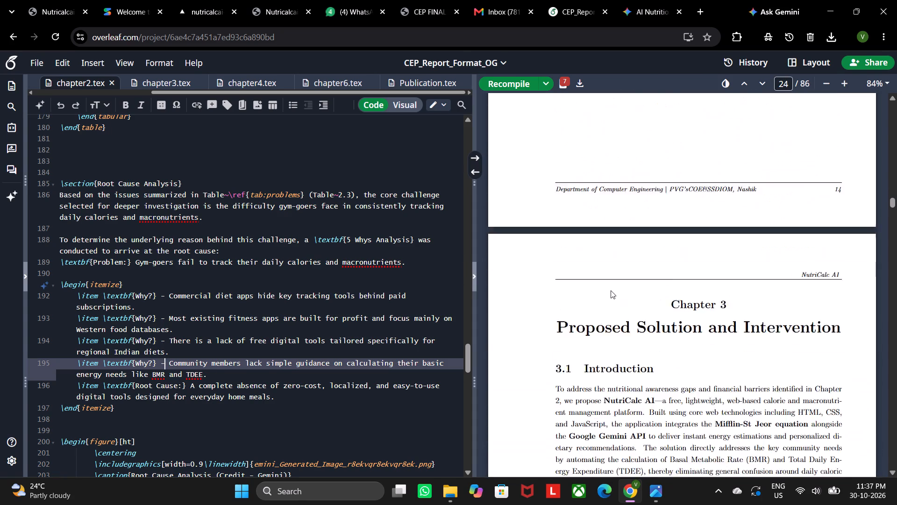
scroll(611, 290, down, 4)
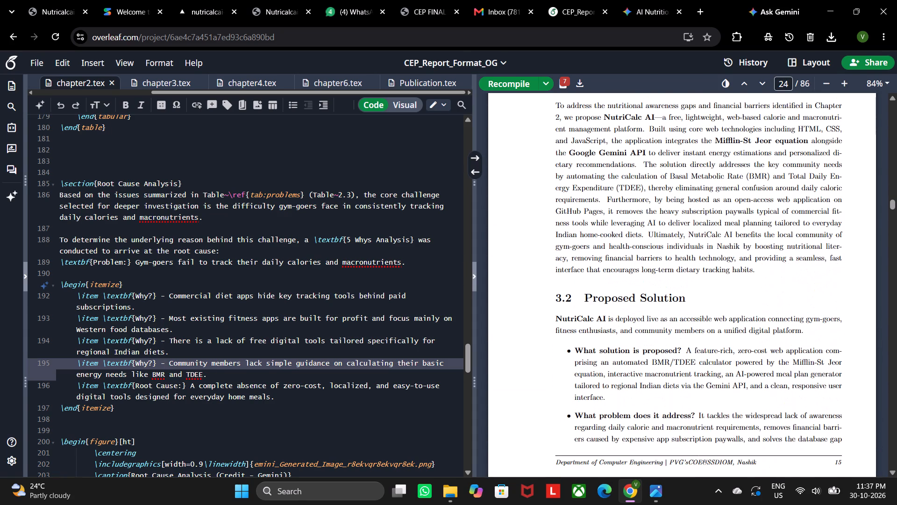
scroll(611, 291, down, 10)
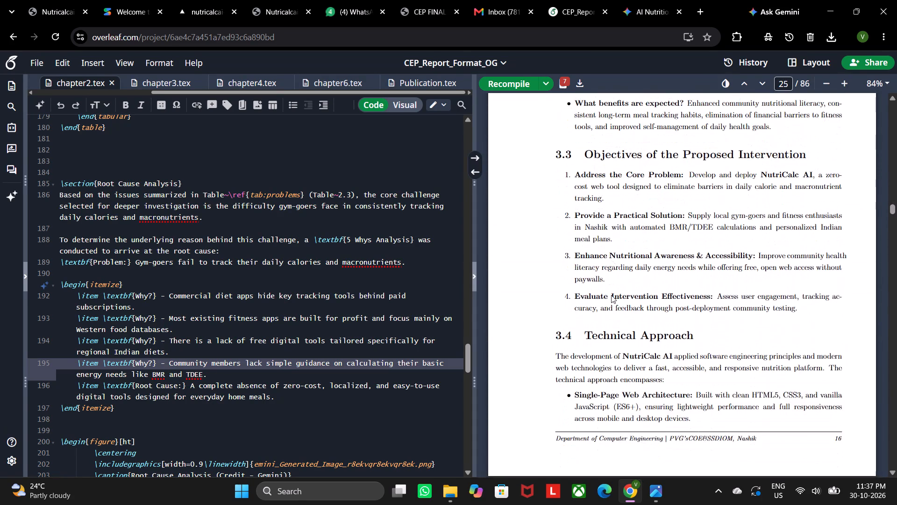
scroll(611, 295, down, 10)
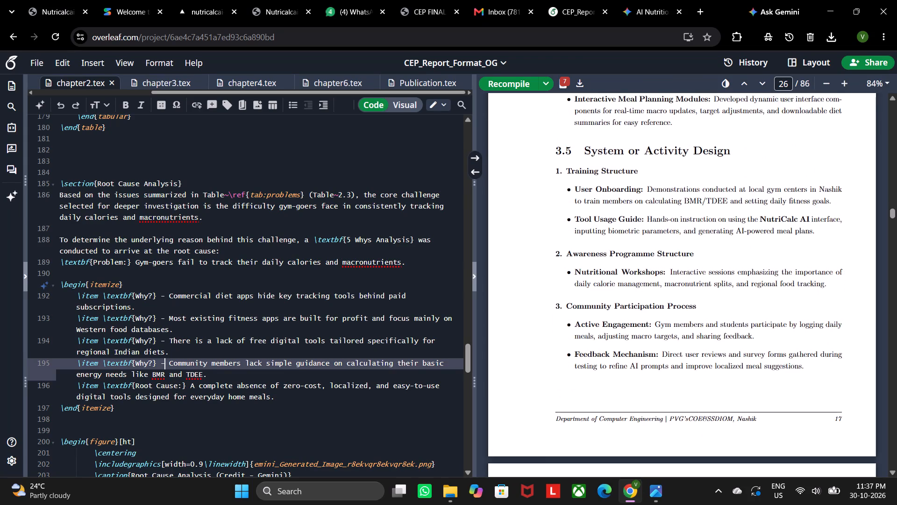
scroll(611, 295, down, 5)
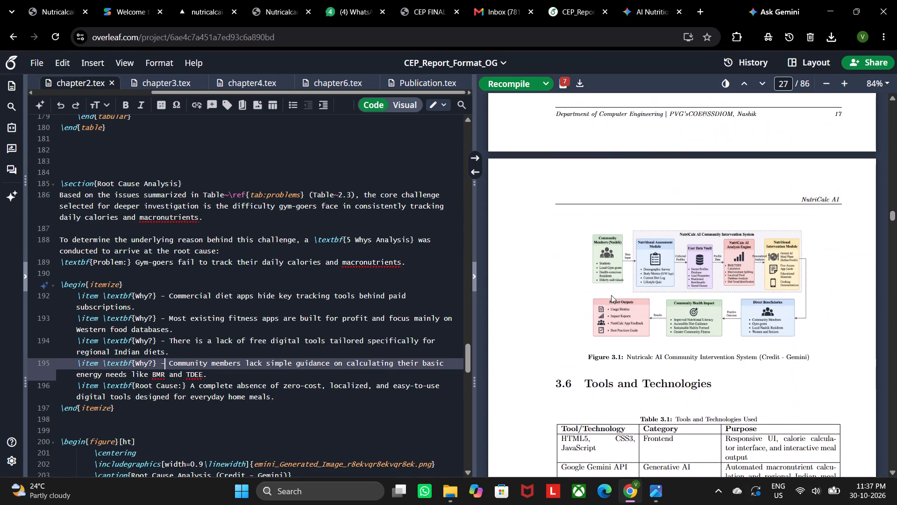